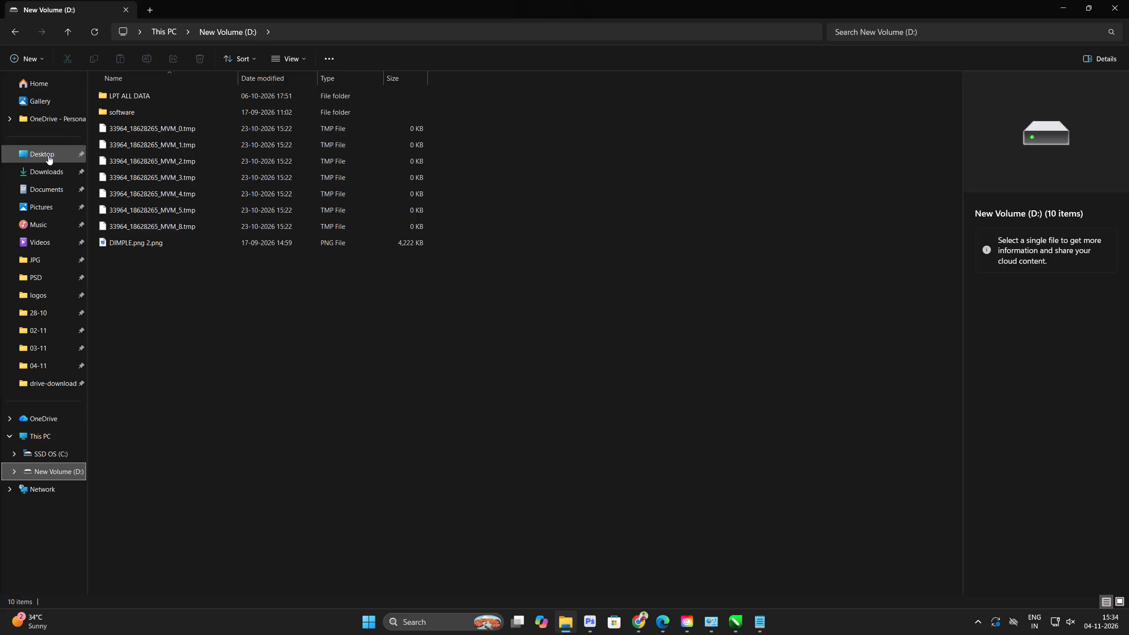
Search the Downloads folder for SHIVANI MAM.
click(43, 176)
click(865, 39)
key(ctrl+v)
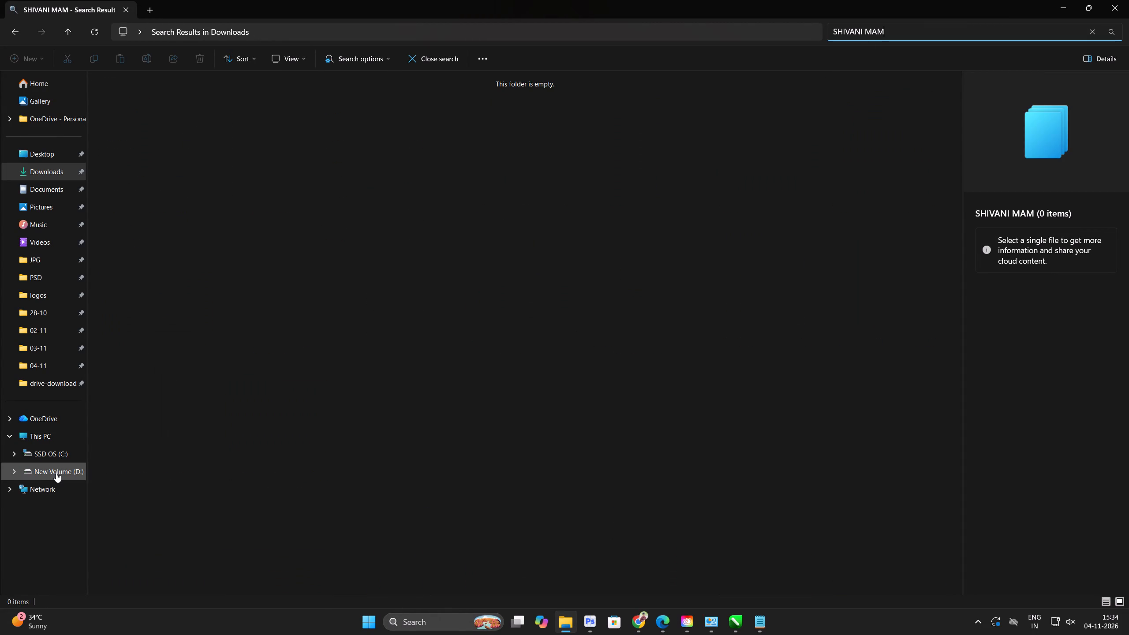
Search the LPT ALL DATA folder on New Volume (D:) for SHIVANI MAM, shortening the search term to SHIVANI.
click(56, 473)
click(232, 100)
drag(232, 100, 252, 96)
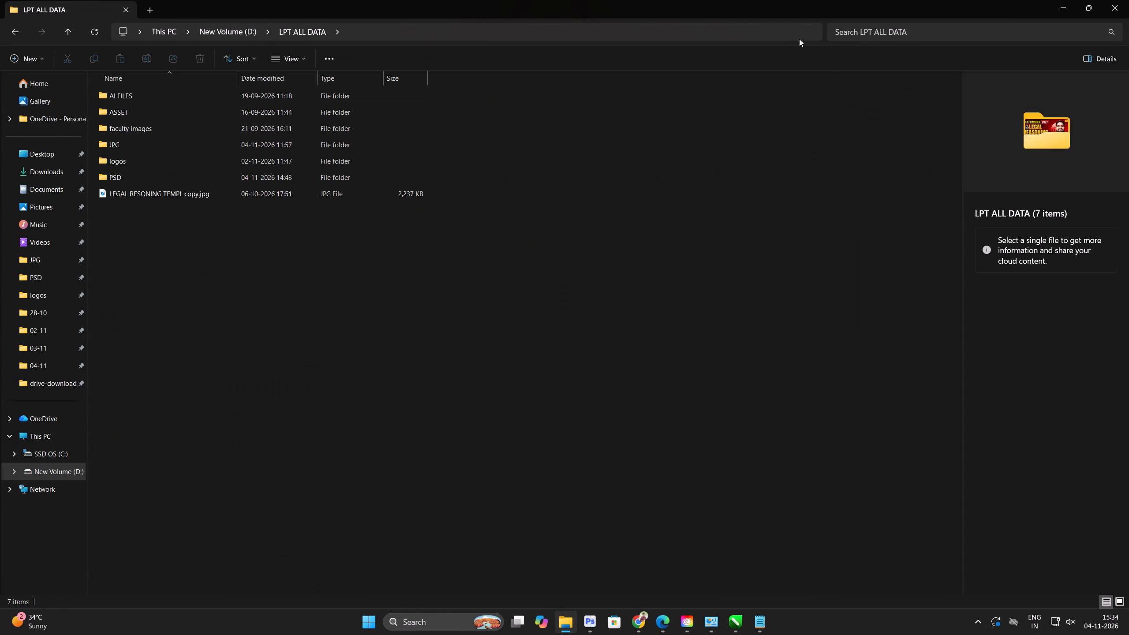
click(870, 33)
key(ctrl+v)
key(BackSpace)
key(BackSpace)
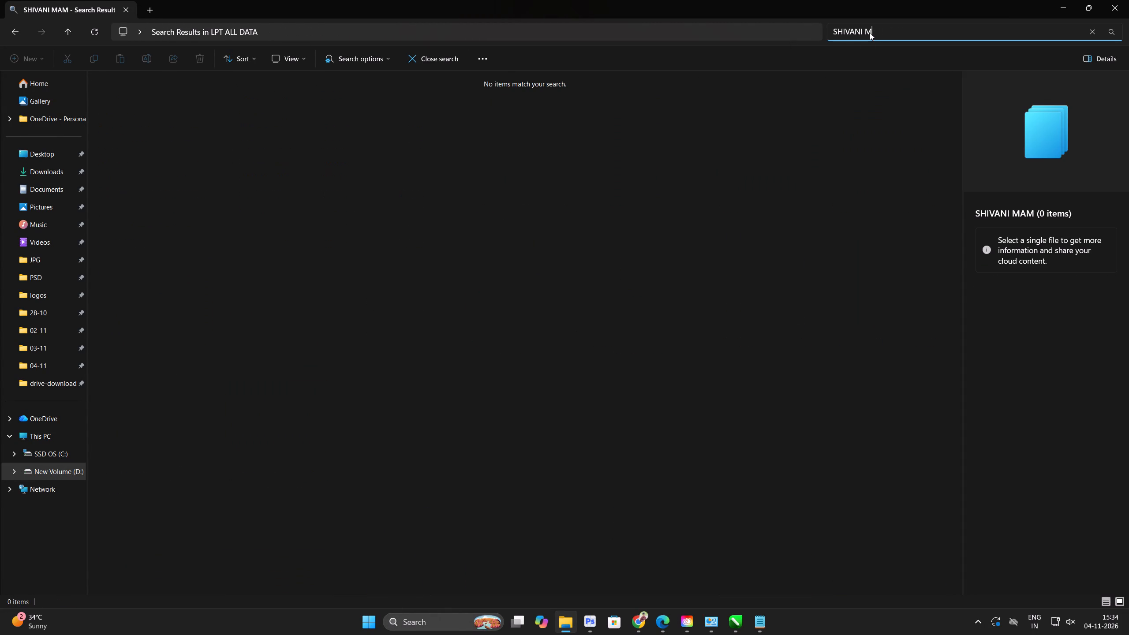
key(BackSpace)
key(BackSpace)
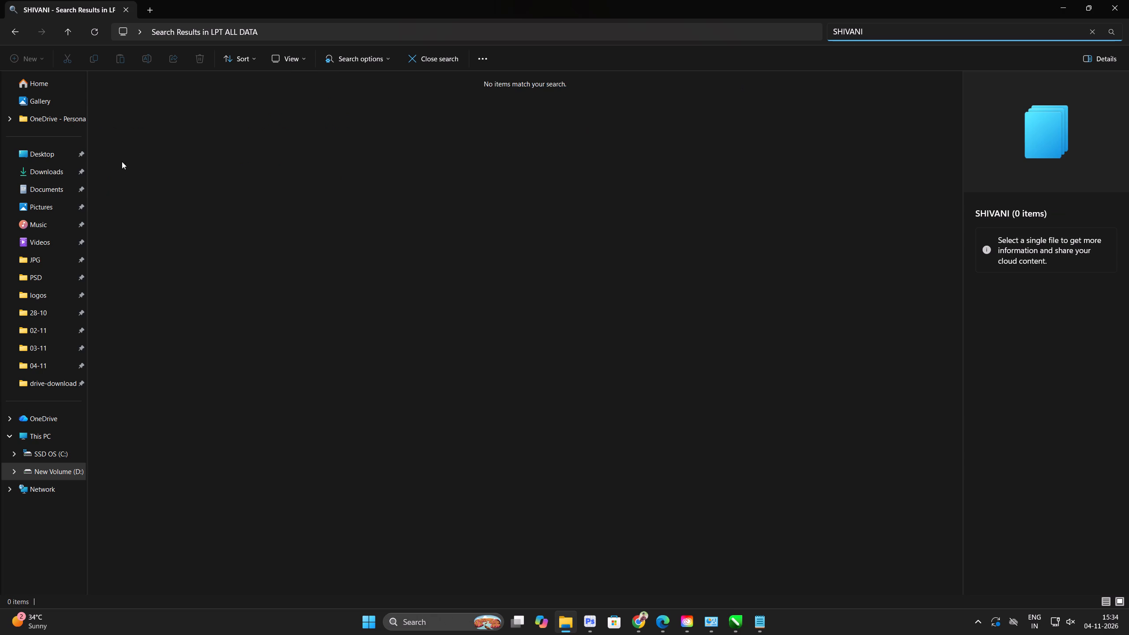
Search the Downloads folder again for SHIVANI MAM.
click(65, 170)
click(883, 23)
key(ctrl+v)
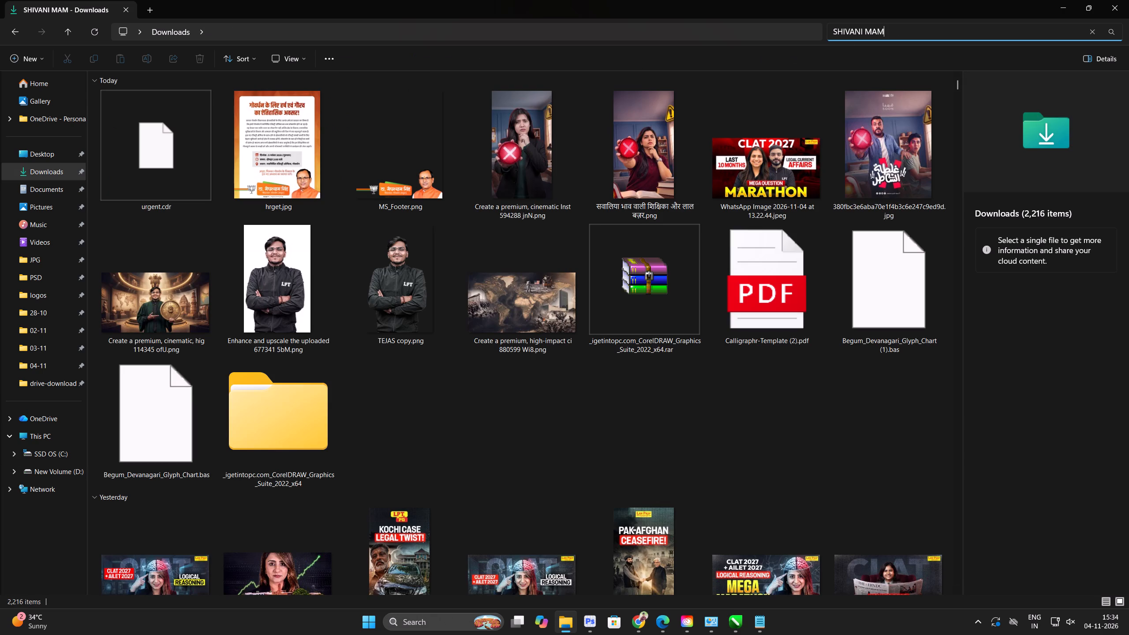
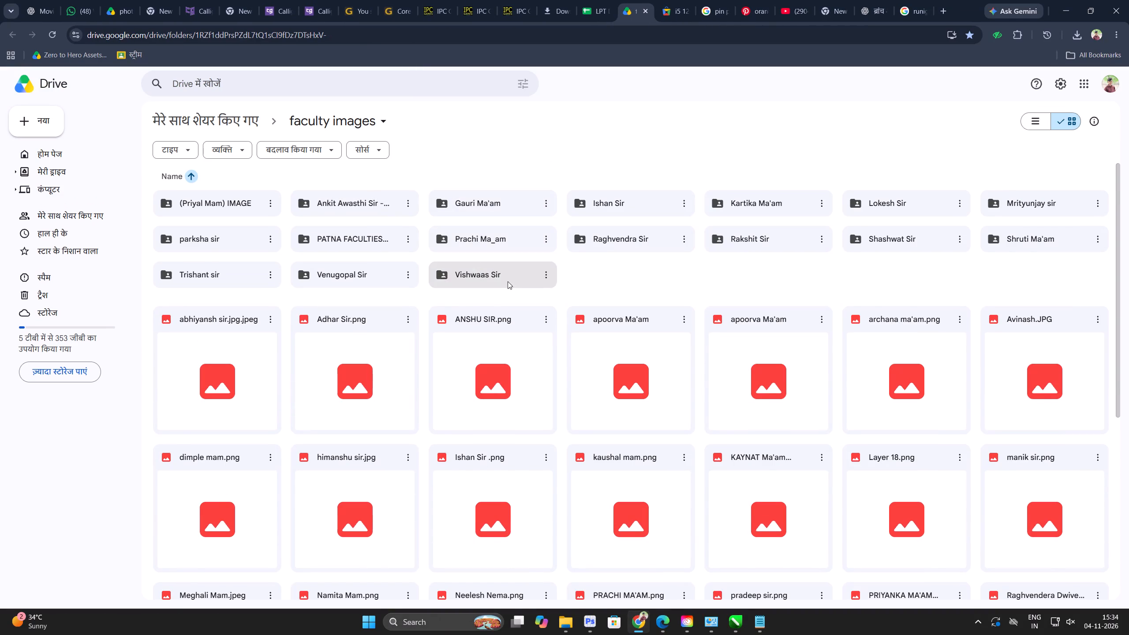
Look through the shared faculty images folder in Google Drive for a picture of SHIVANI MAM.
scroll(762, 299, down, 10)
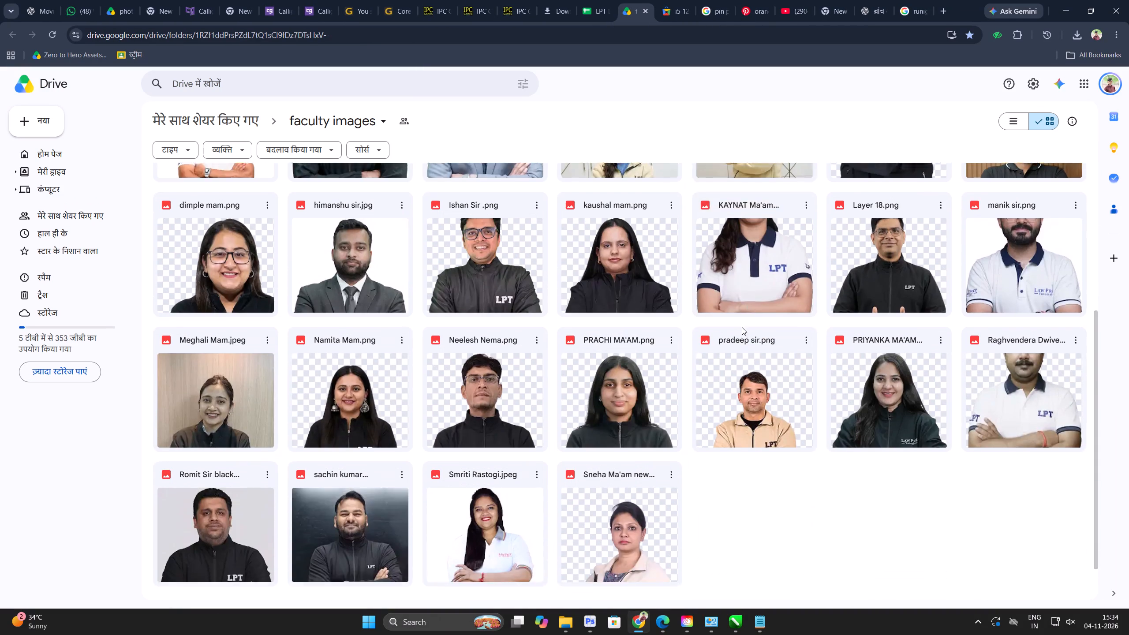
scroll(740, 333, up, 1)
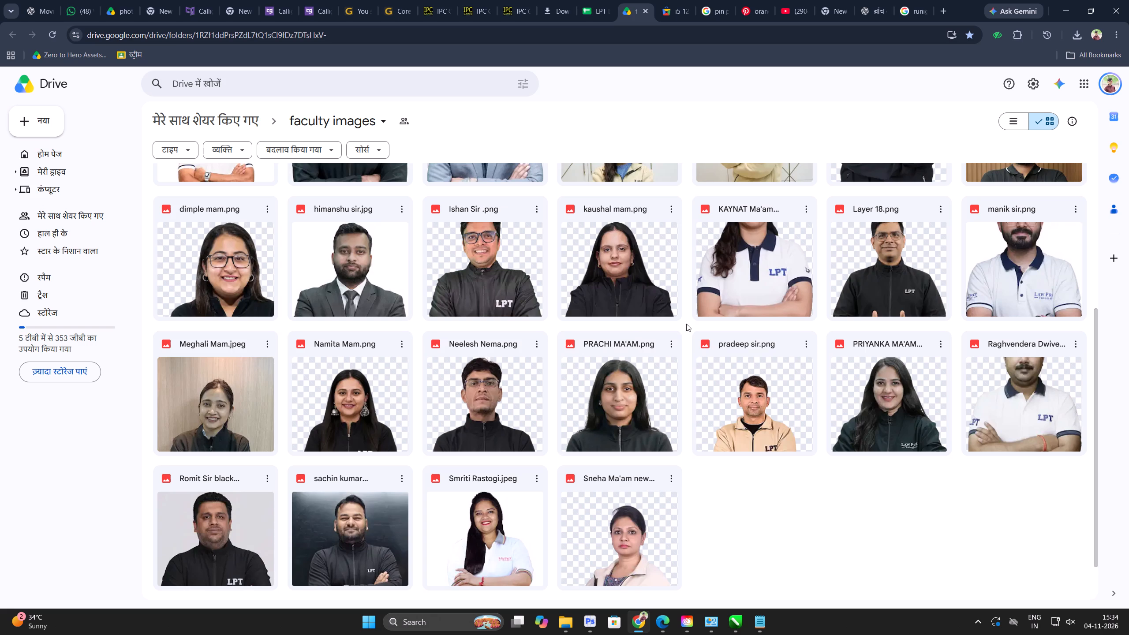
scroll(745, 334, up, 6)
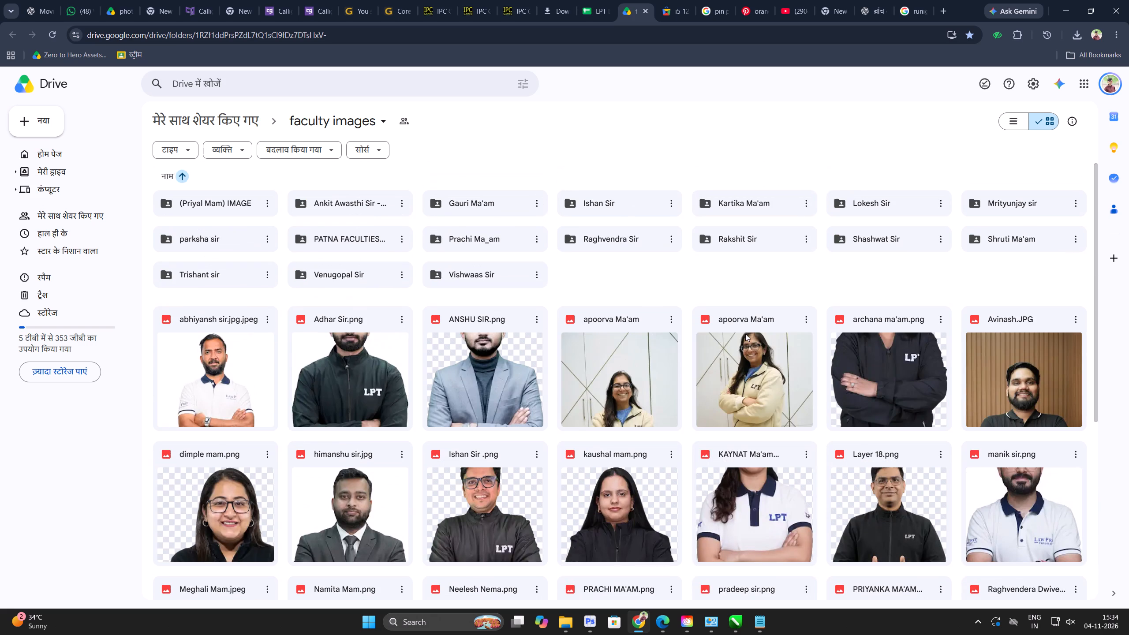
scroll(738, 335, up, 1)
scroll(714, 333, down, 4)
scroll(714, 333, up, 5)
Open the (Priyal Mam) IMAGE folder, examine its photos and return to the faculty images folder.
double_click(213, 200)
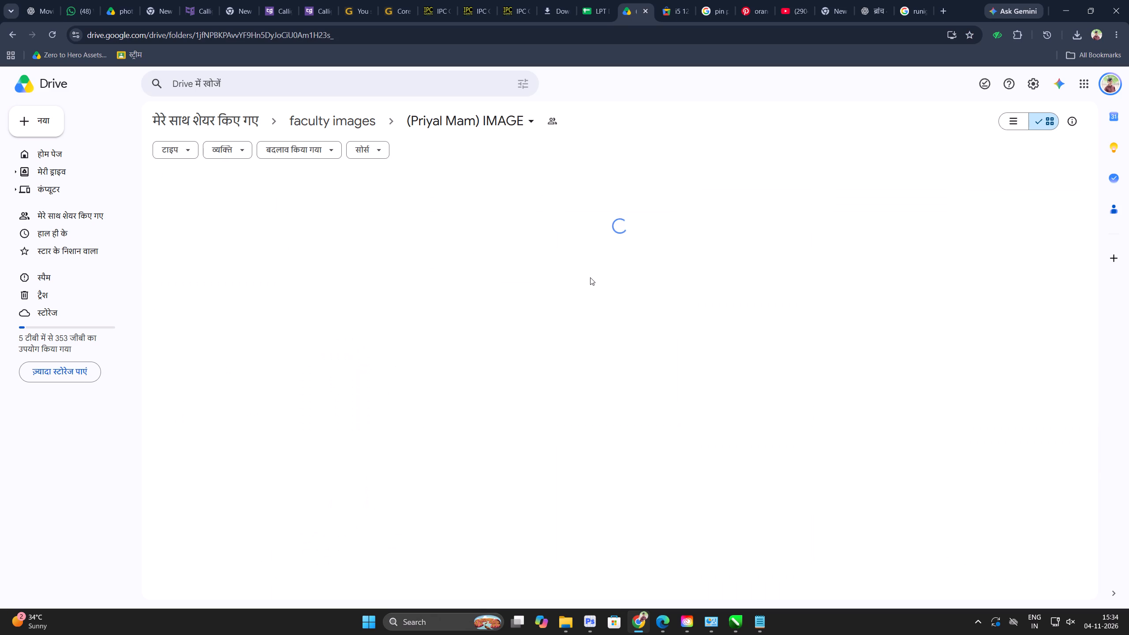
scroll(590, 277, down, 10)
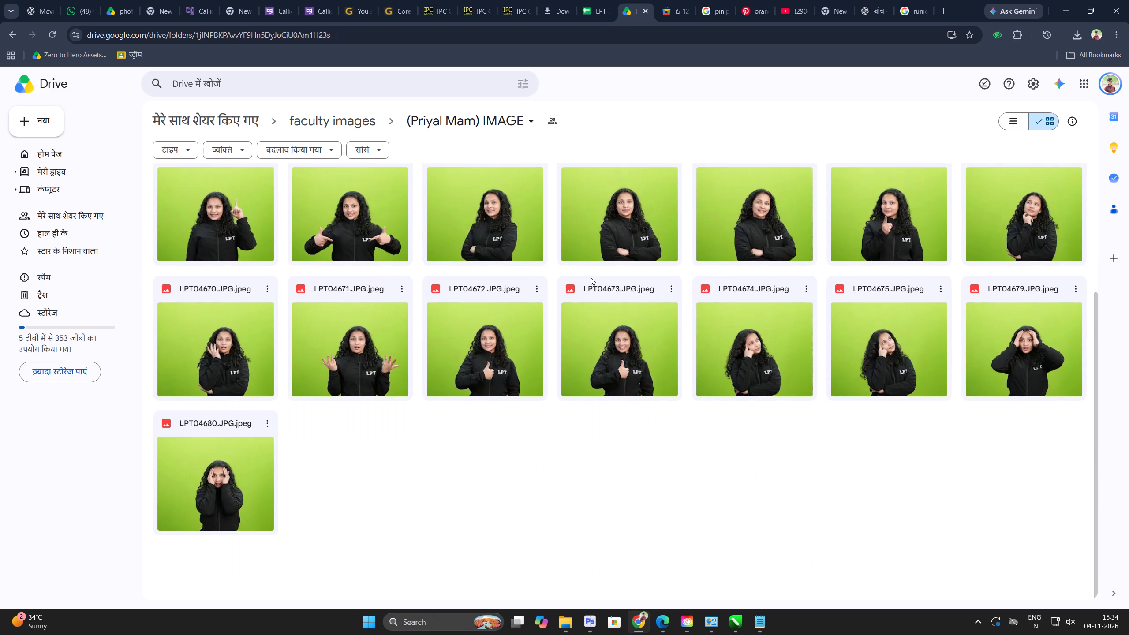
click(591, 277)
Preview the faculty photos in sequence, from the Neelesh image onward past pradeep sir.png, and close the preview.
scroll(591, 276, down, 7)
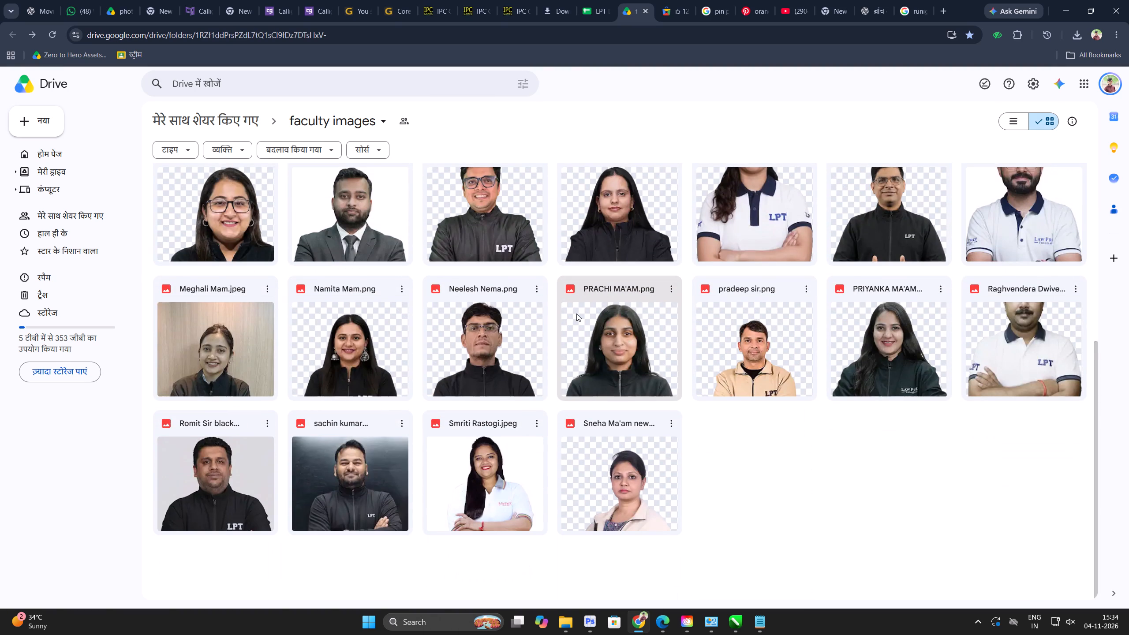
double_click(447, 314)
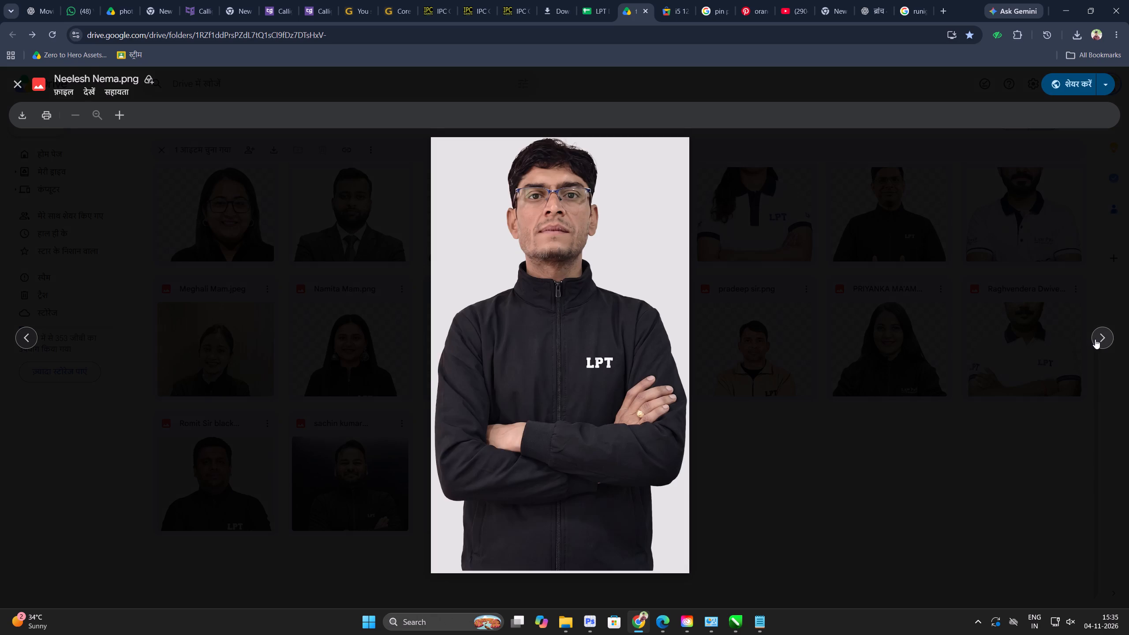
click(1099, 340)
click(1099, 340)
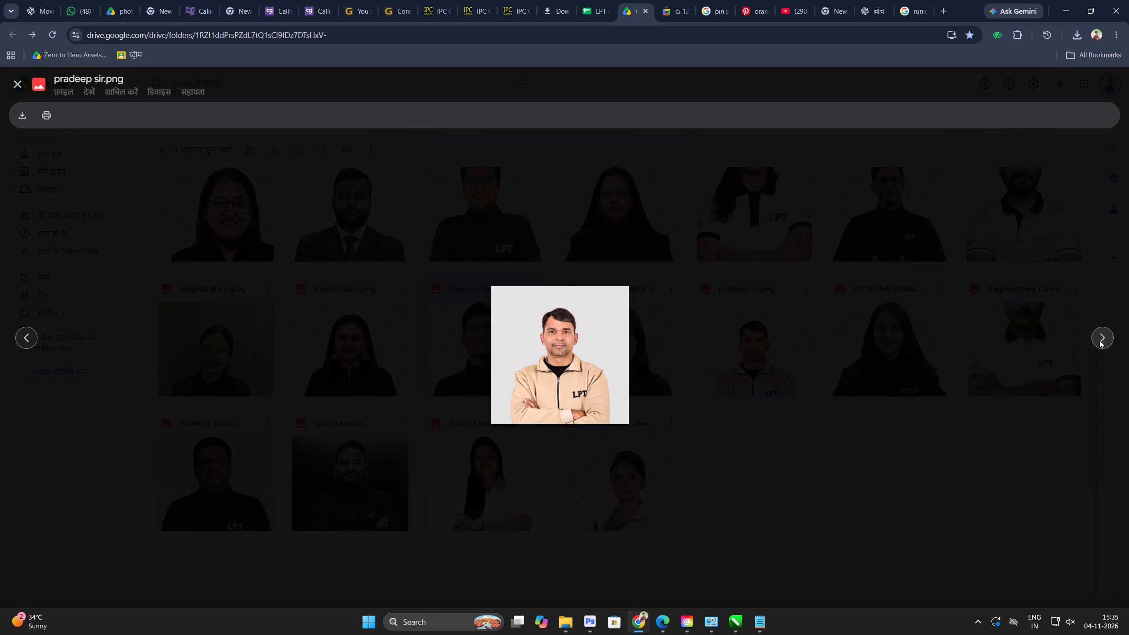
click(1099, 340)
click(970, 363)
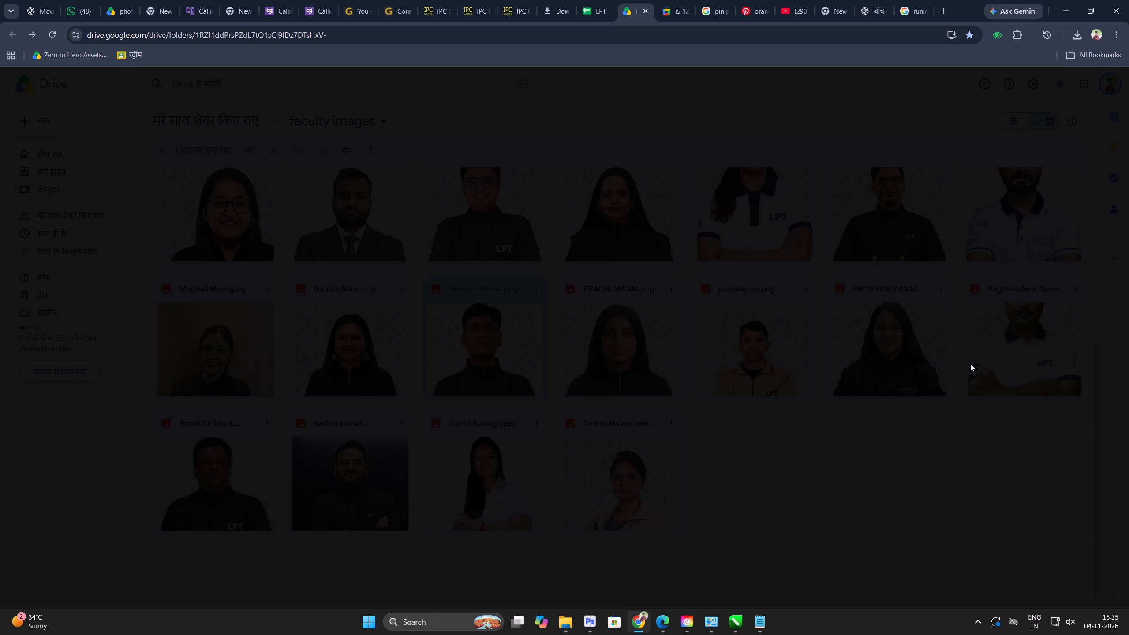
Preview the Sneha Ma'am new img 2-Photoroom.png photo and close the preview.
scroll(915, 402, down, 3)
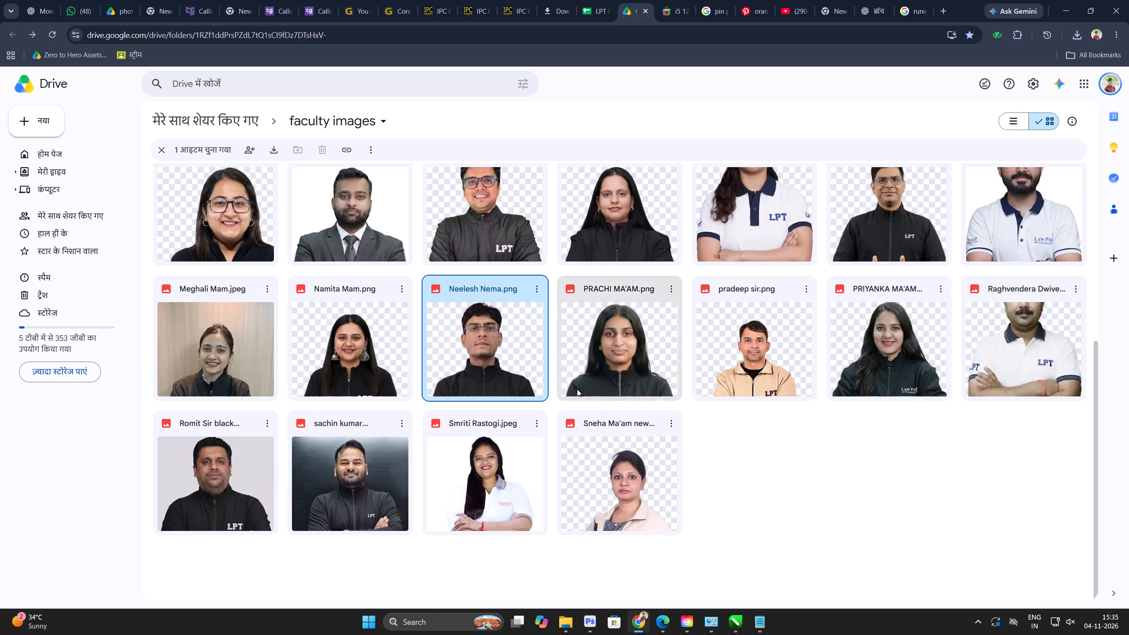
double_click(631, 441)
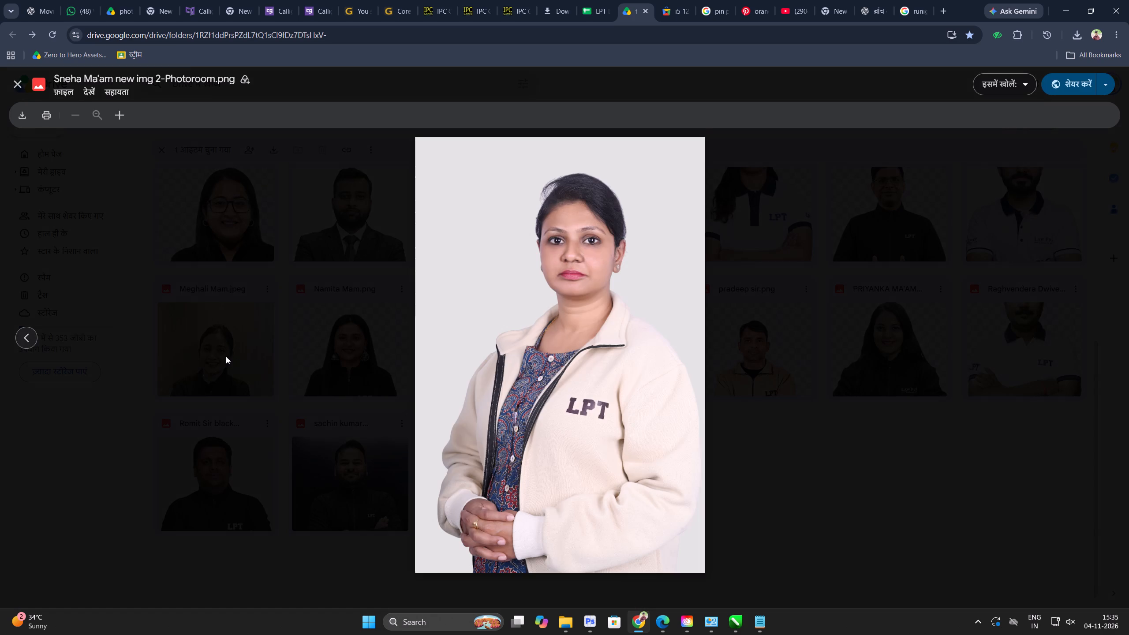
click(348, 335)
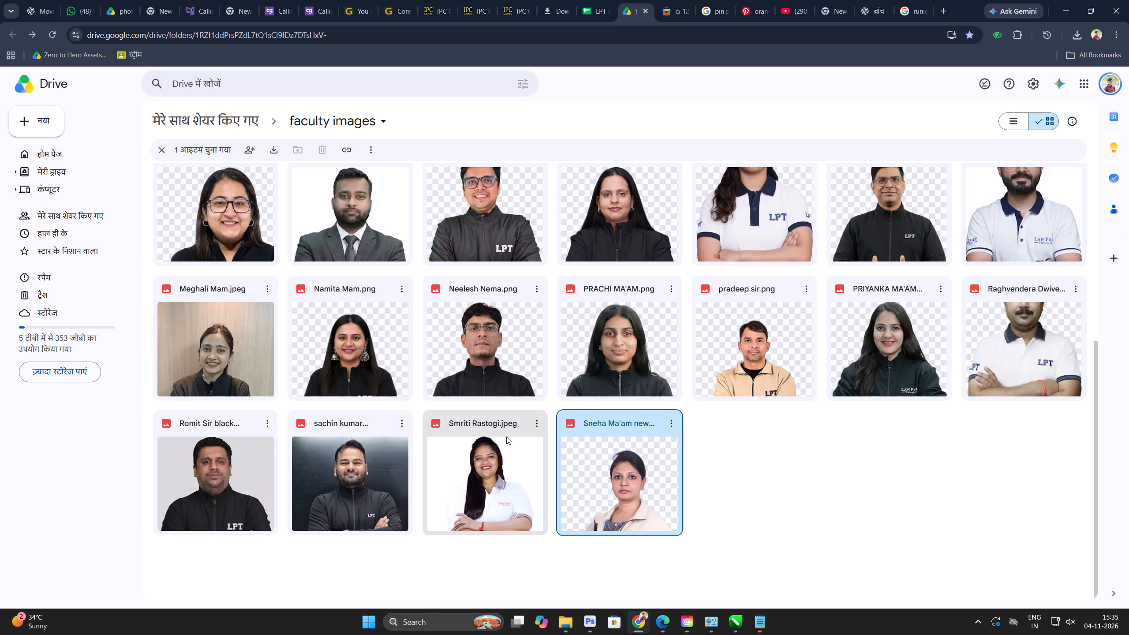
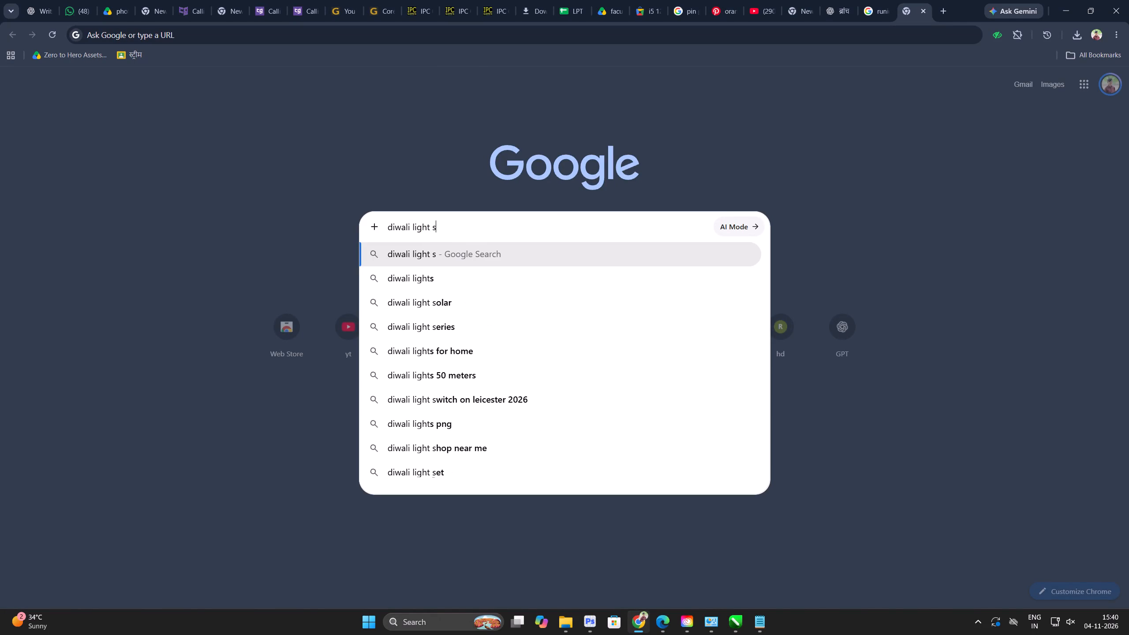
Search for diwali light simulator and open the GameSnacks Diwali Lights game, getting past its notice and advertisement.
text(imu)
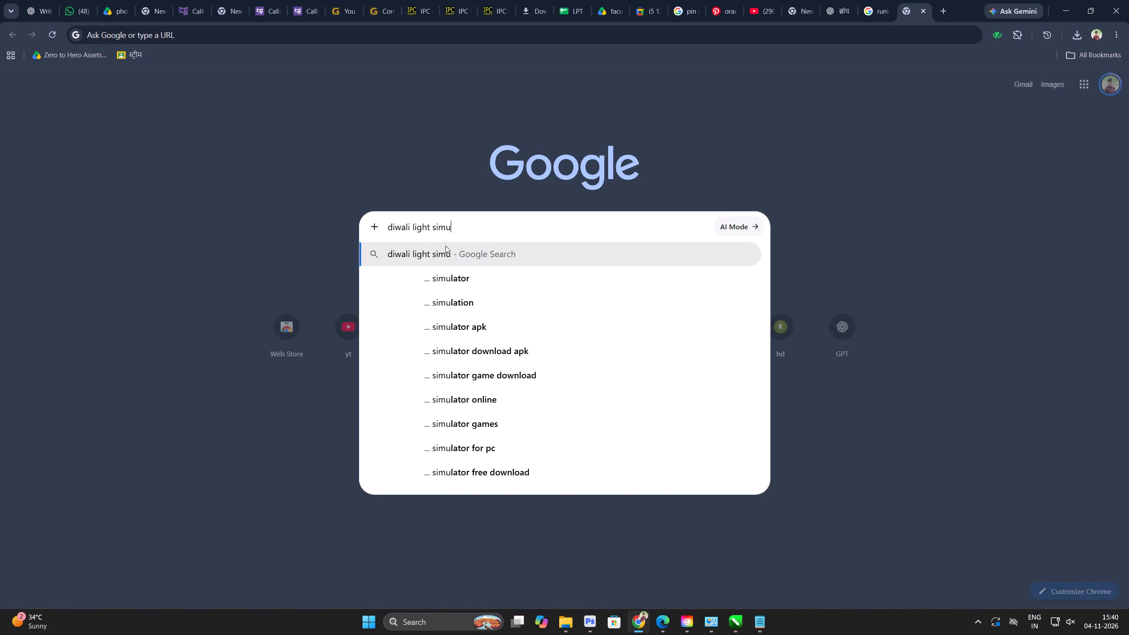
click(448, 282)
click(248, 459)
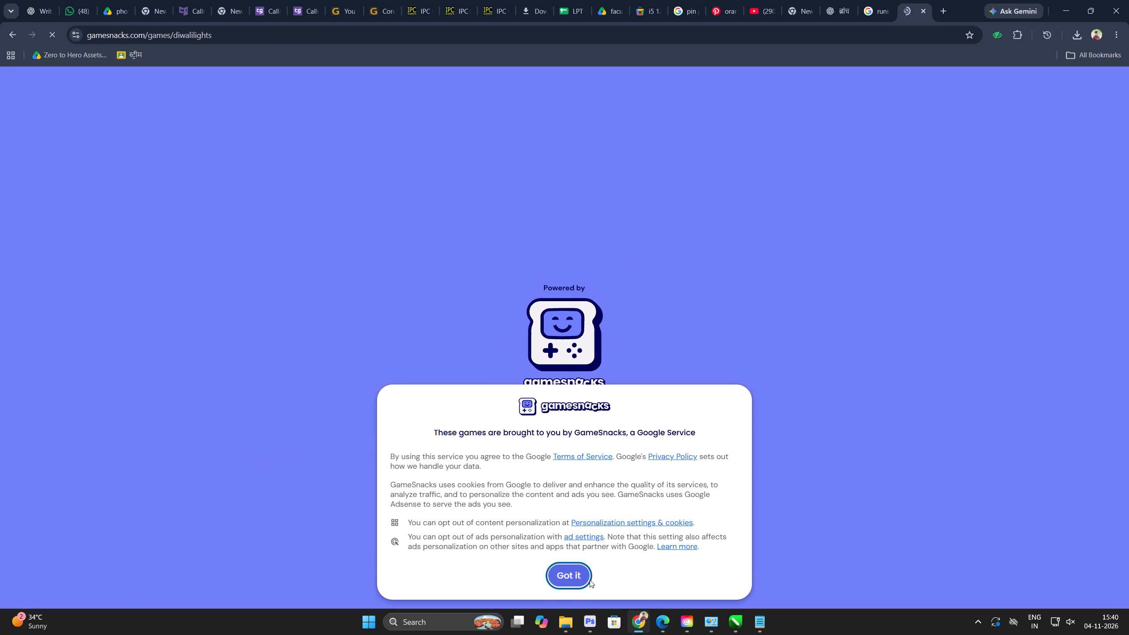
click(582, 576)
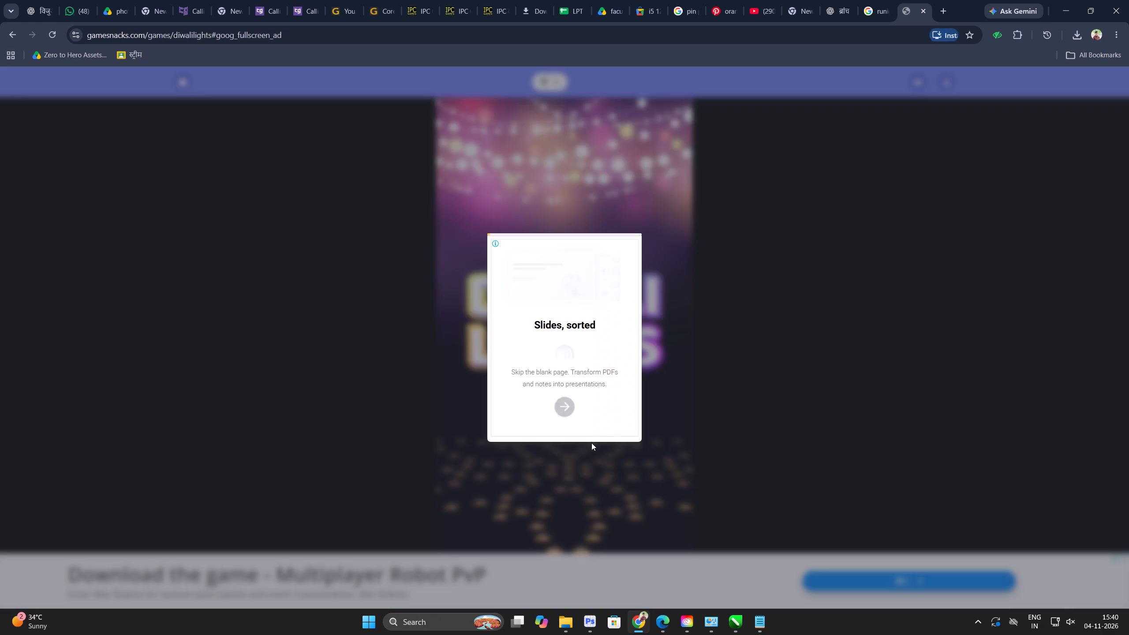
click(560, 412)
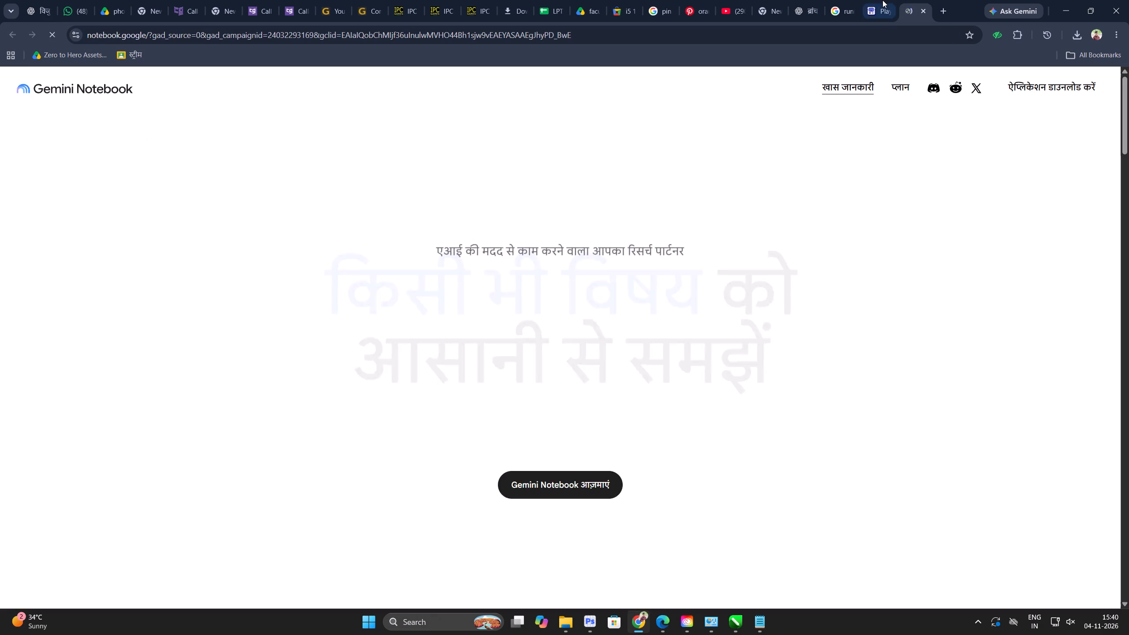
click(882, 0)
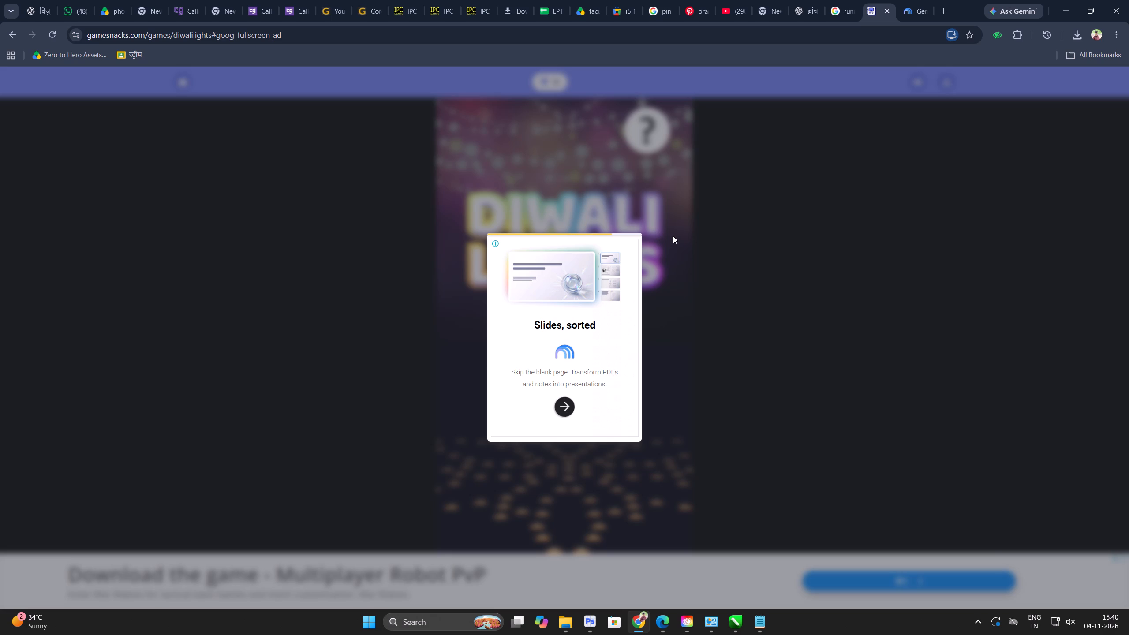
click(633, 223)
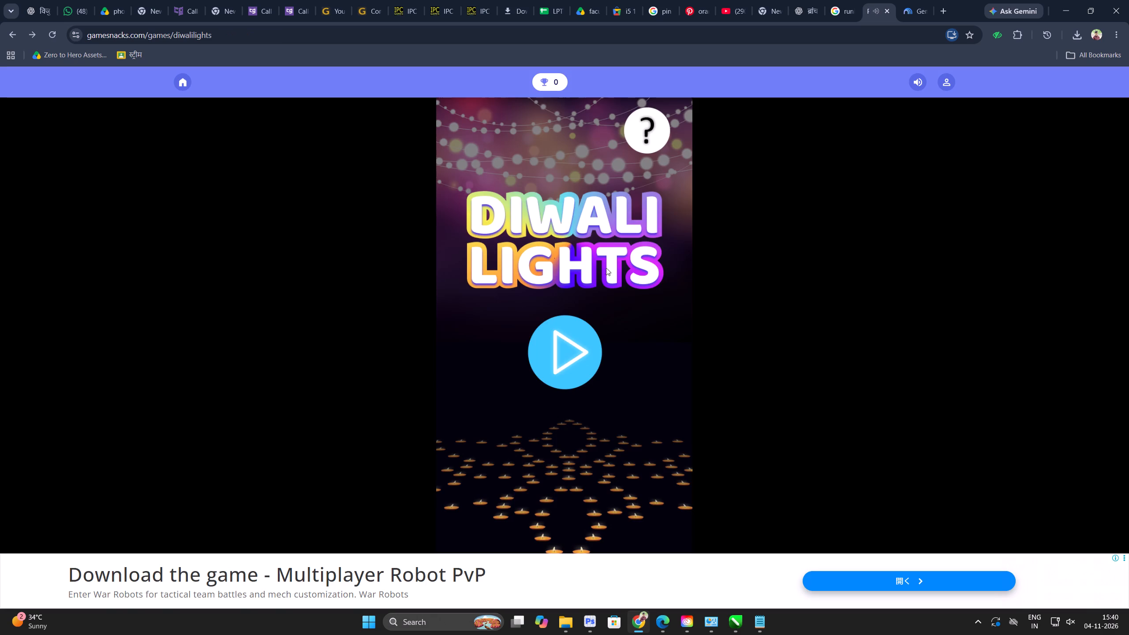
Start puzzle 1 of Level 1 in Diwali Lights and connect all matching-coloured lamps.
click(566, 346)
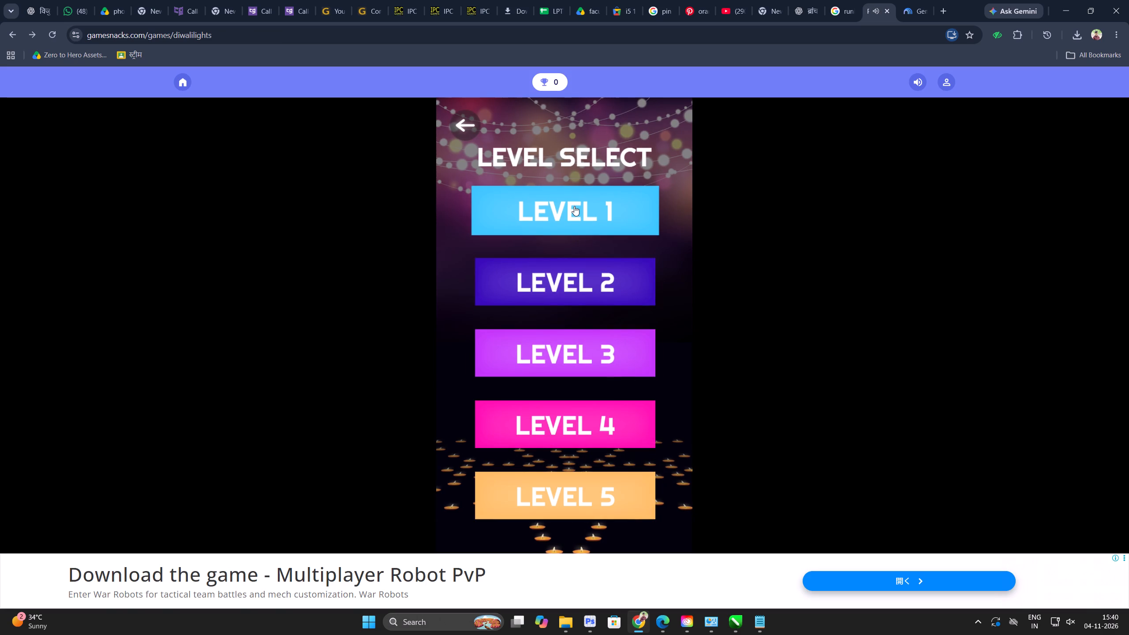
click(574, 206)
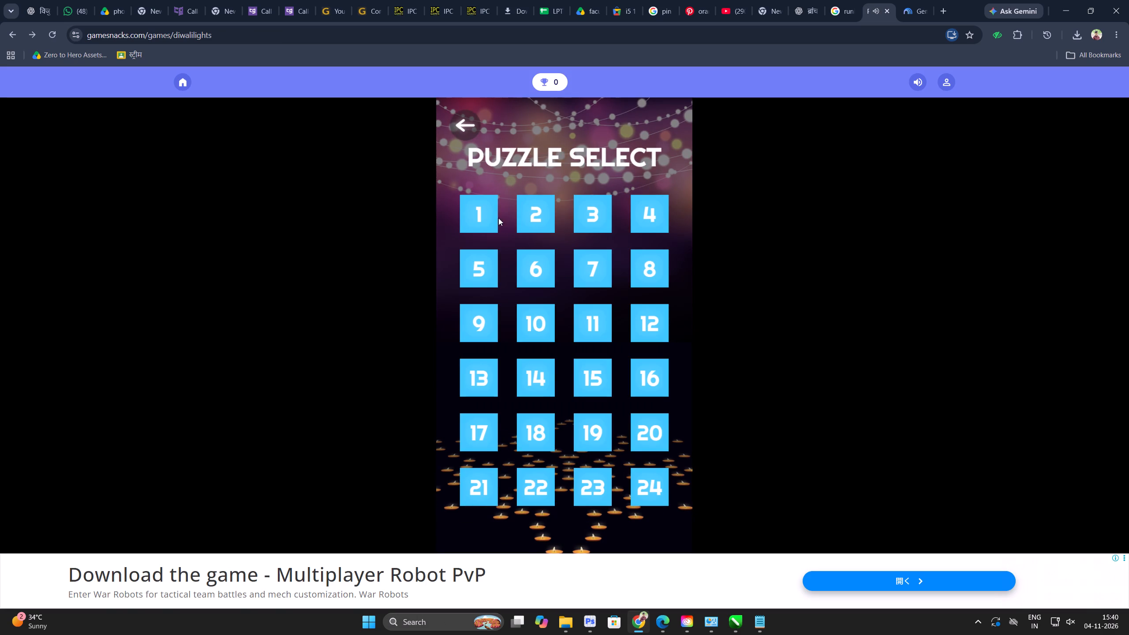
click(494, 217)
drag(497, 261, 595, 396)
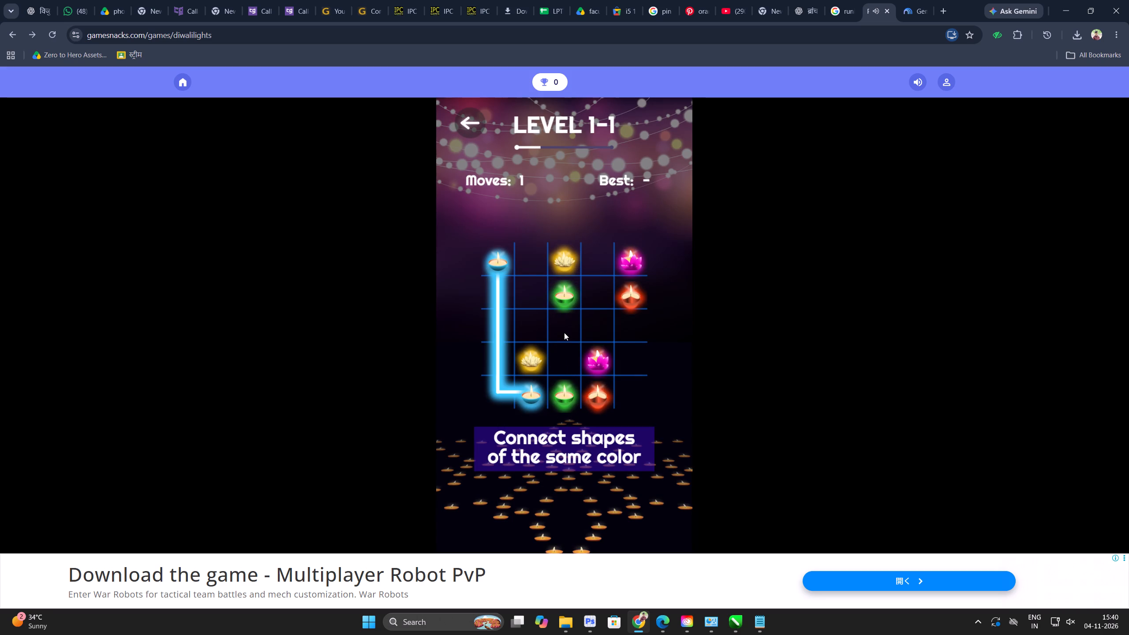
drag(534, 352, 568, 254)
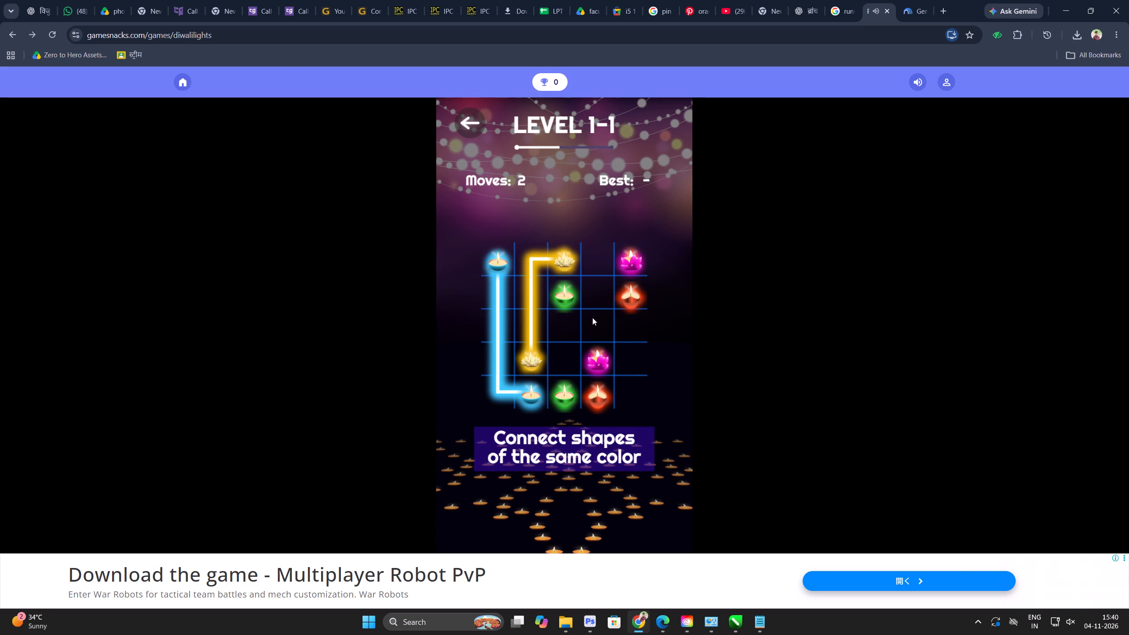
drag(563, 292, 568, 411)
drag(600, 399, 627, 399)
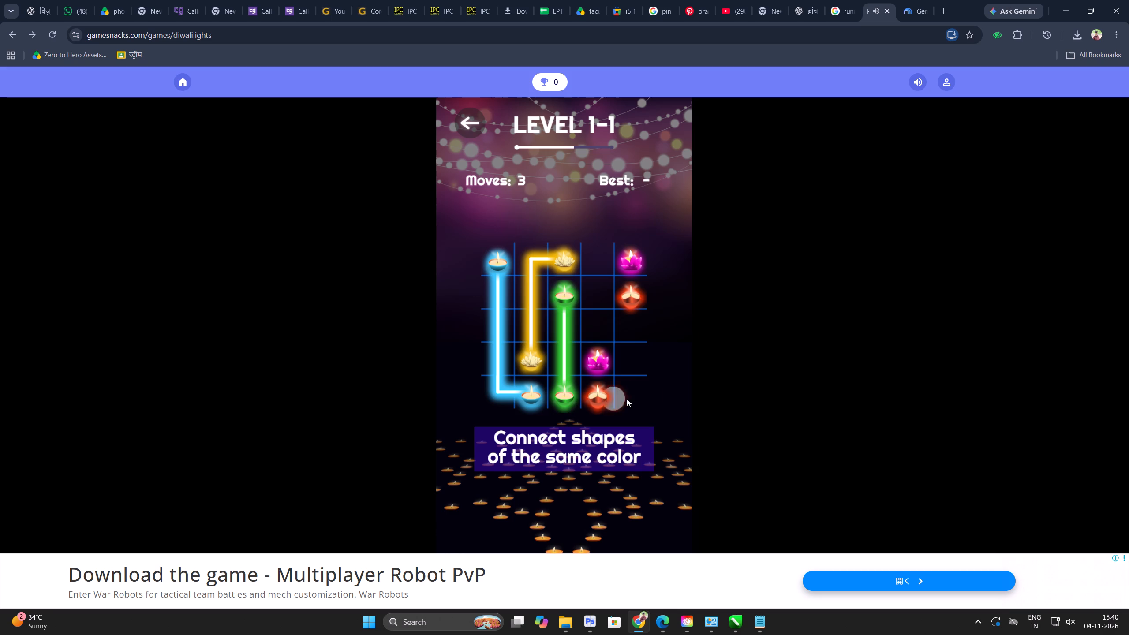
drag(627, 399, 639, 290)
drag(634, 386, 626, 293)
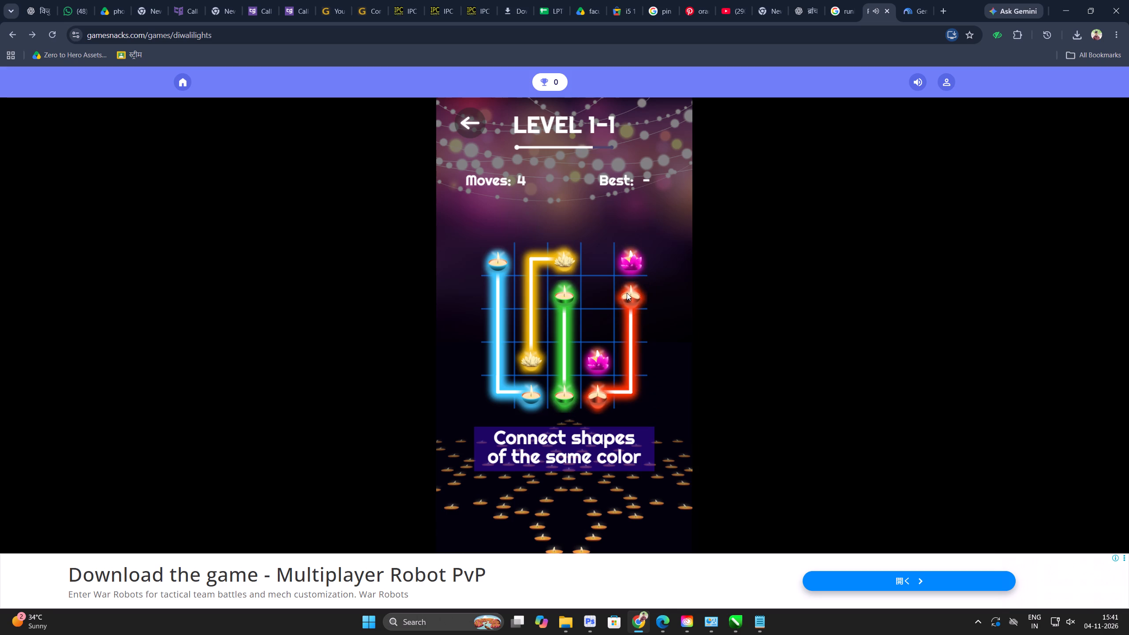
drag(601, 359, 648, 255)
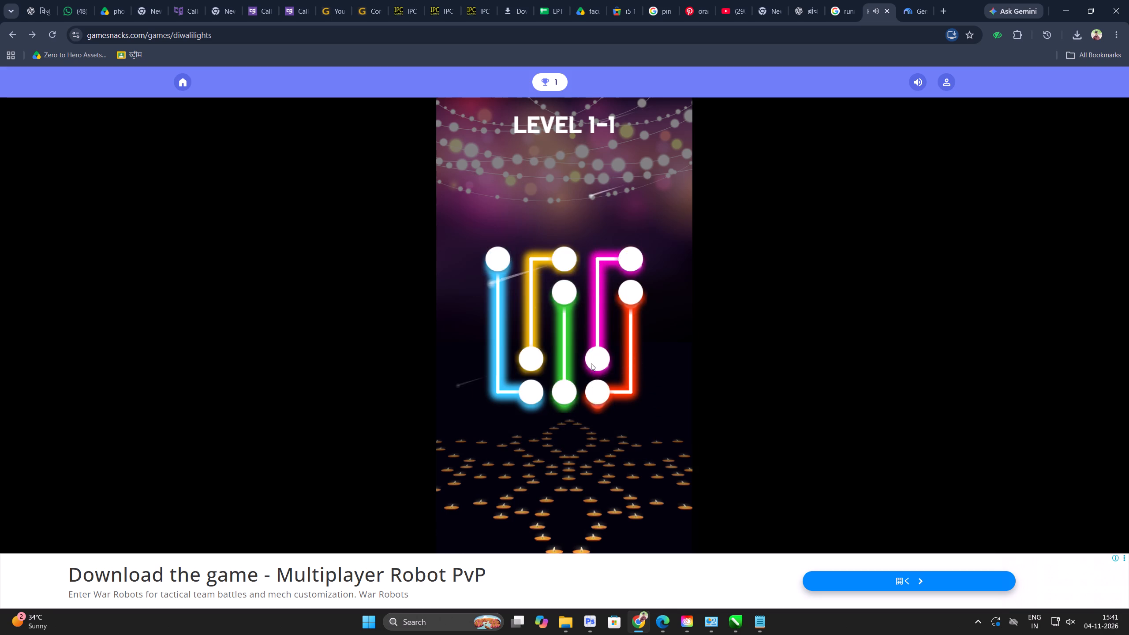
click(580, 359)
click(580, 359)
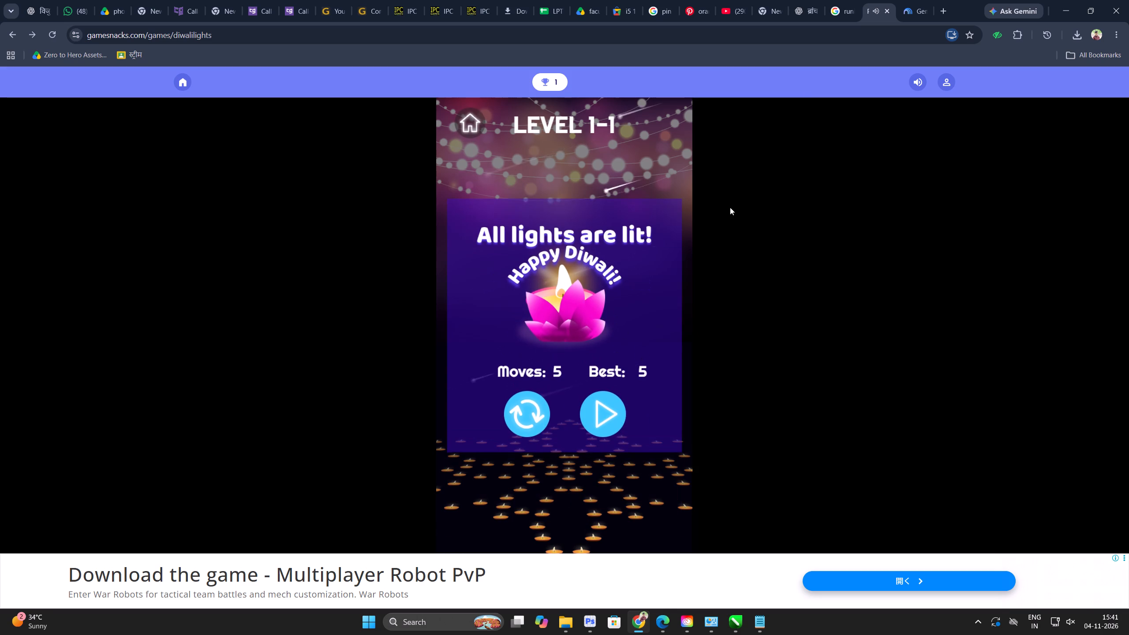
Replace the runiga search with diwali crackers online and show its image results.
click(848, 0)
scroll(373, 340, down, 4)
scroll(344, 367, up, 6)
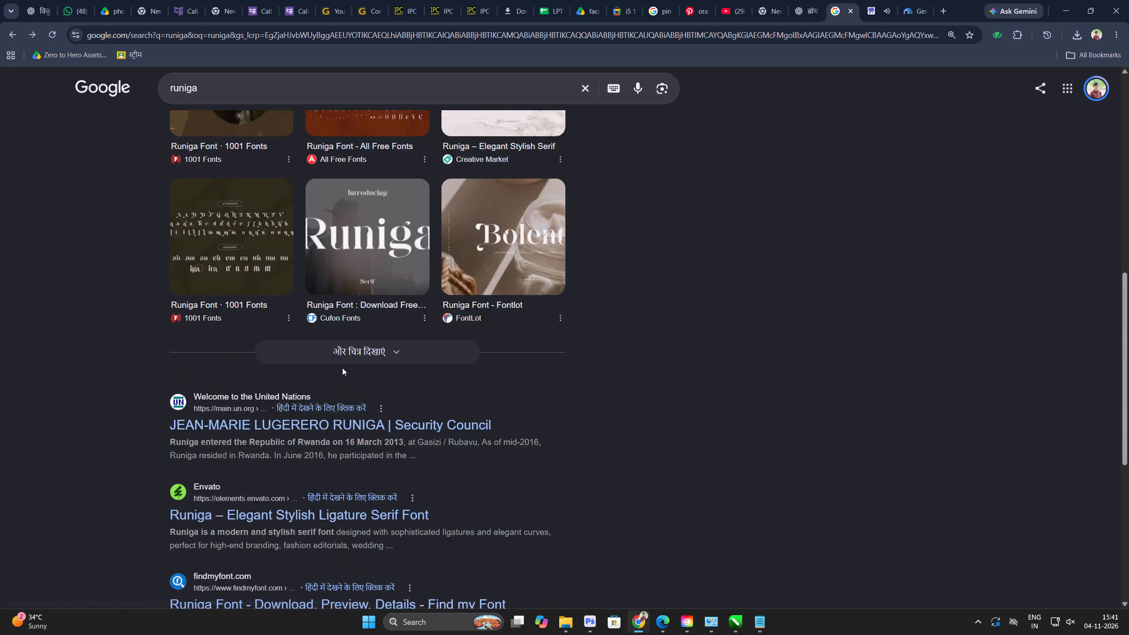
scroll(342, 368, up, 11)
double_click(196, 105)
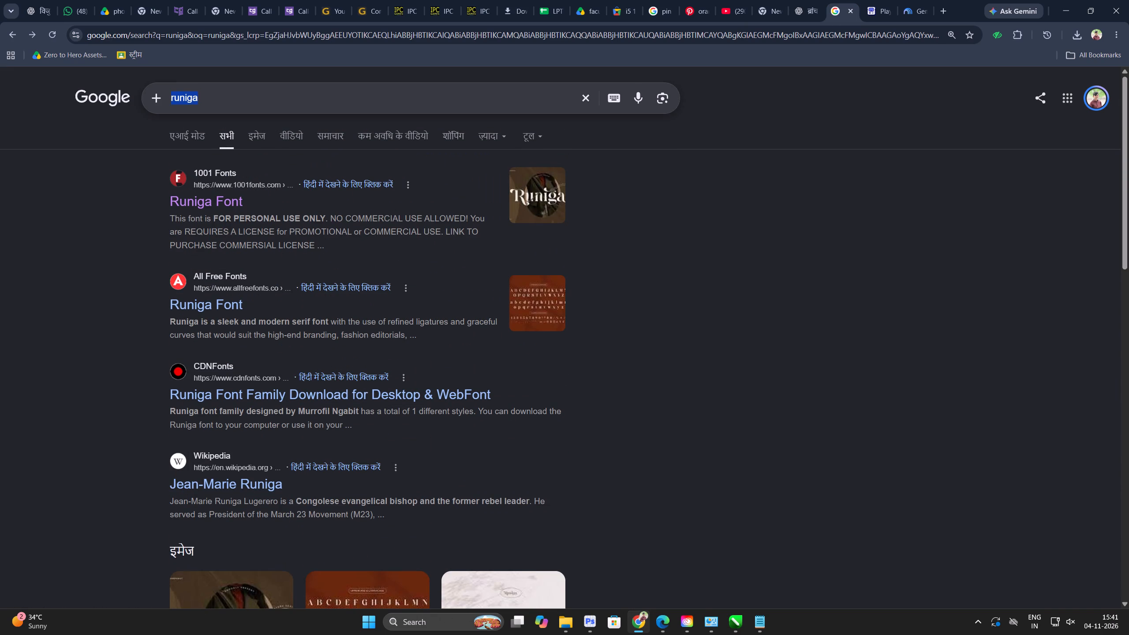
text(diwali cra)
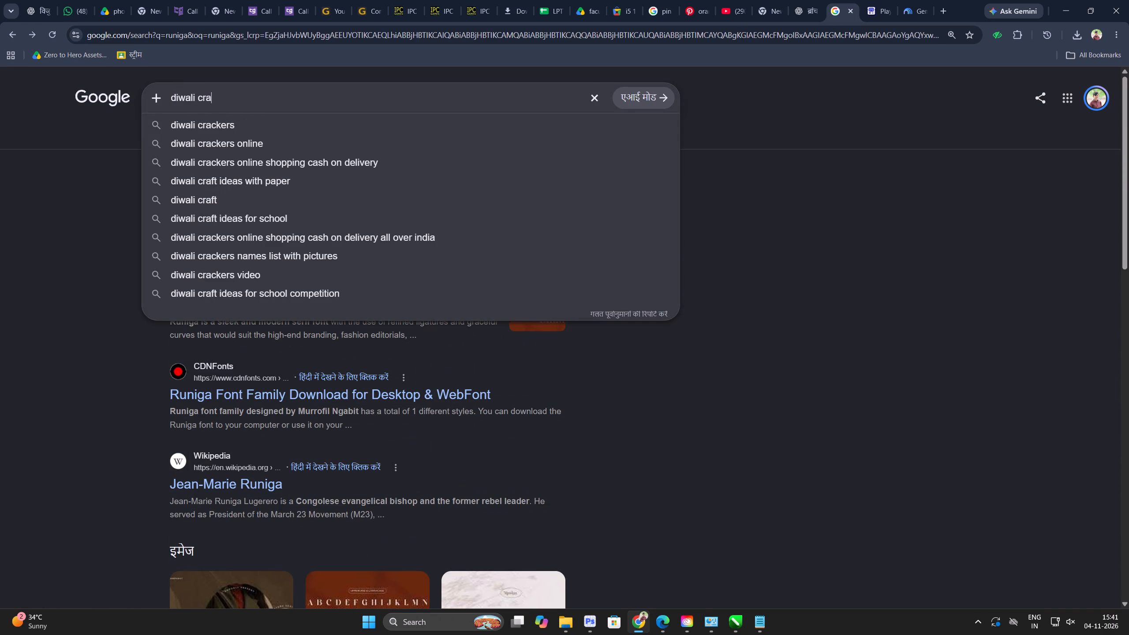
click(276, 147)
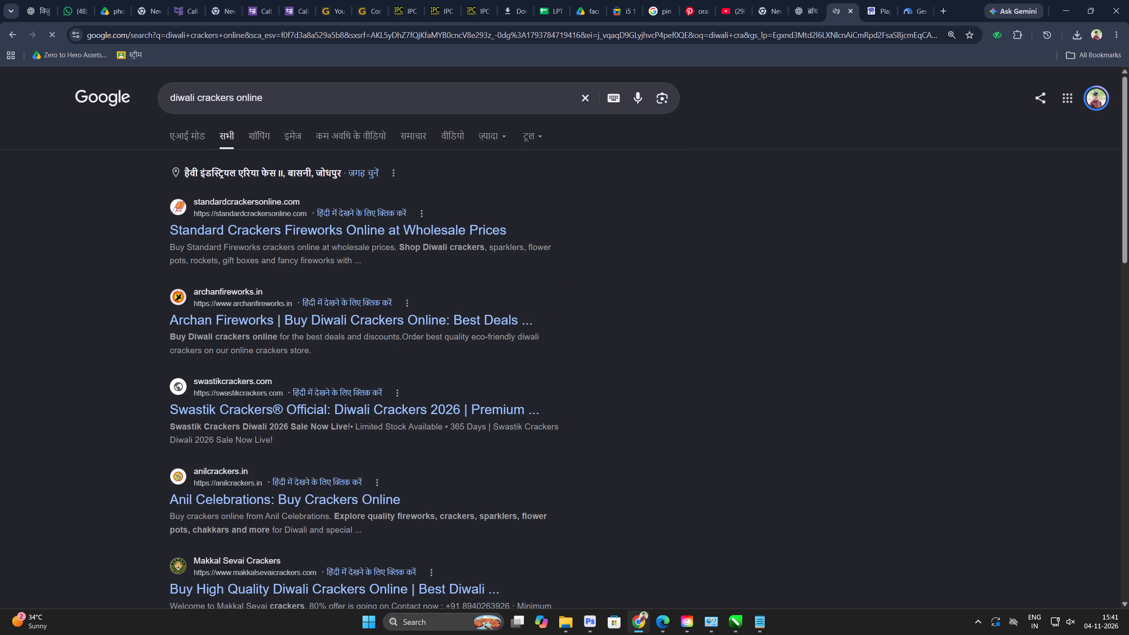
click(292, 138)
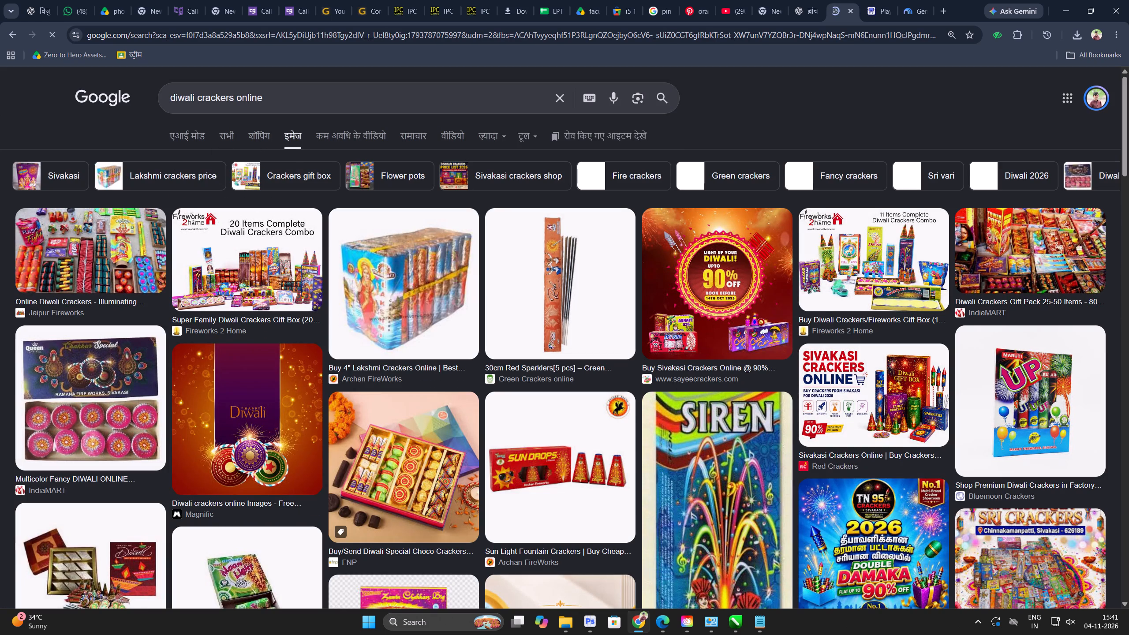
Open the Fireworks 2 Home page for the Super Family Diwali Crackers Gift Box and examine its picture and description.
click(251, 257)
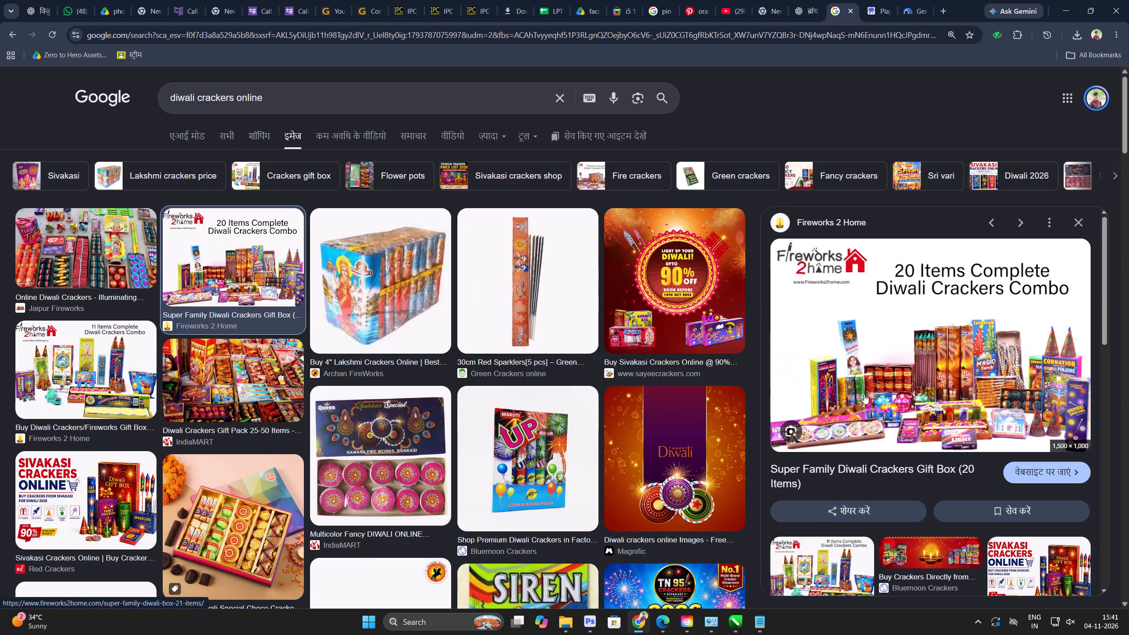
click(1065, 478)
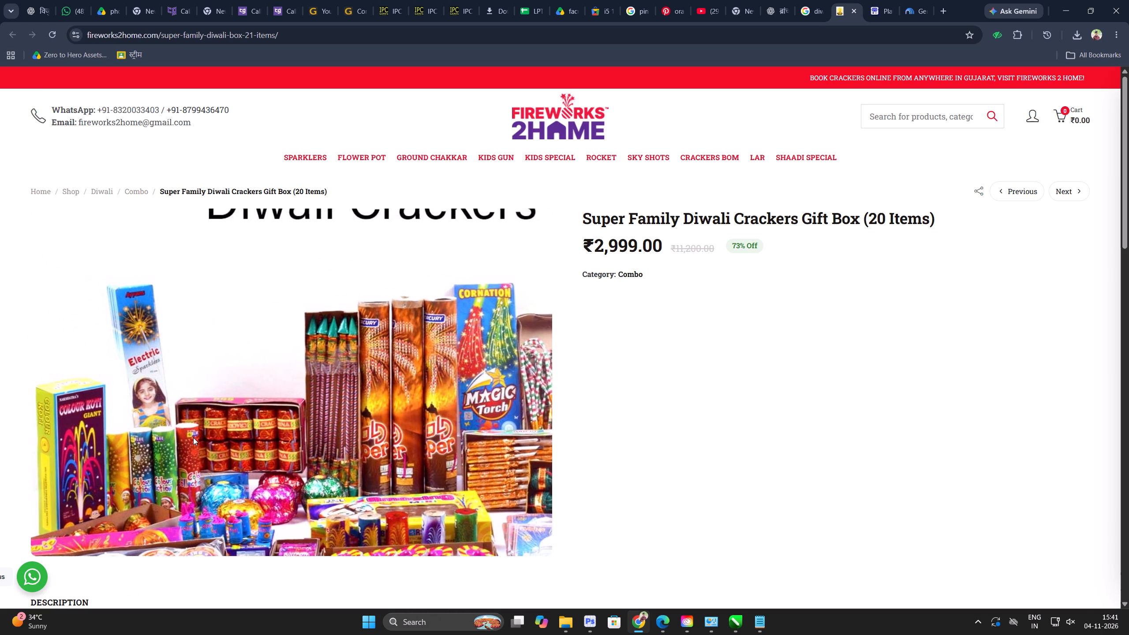
scroll(628, 477, down, 5)
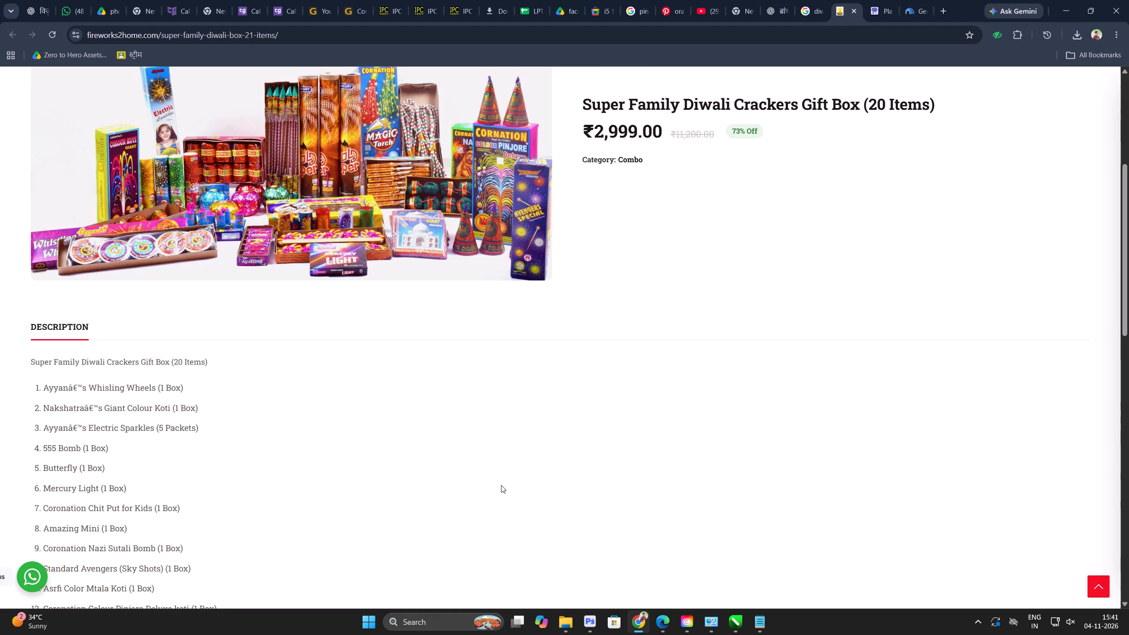
scroll(442, 338, up, 7)
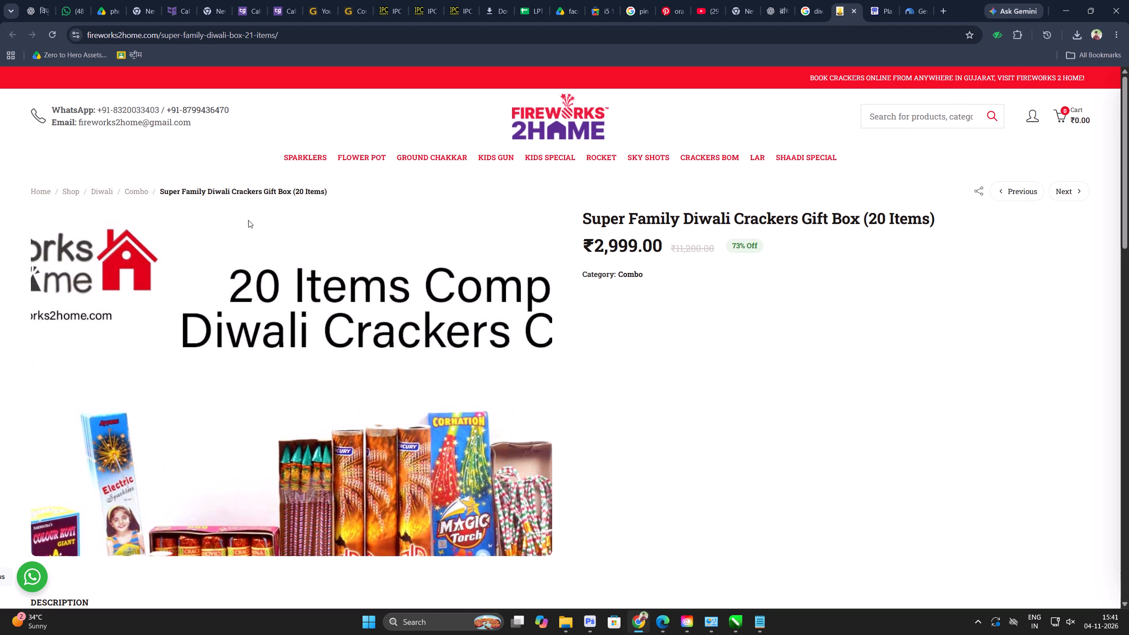
click(254, 223)
Return to the diwali crackers online image results and preview several other cracker pictures.
click(826, 3)
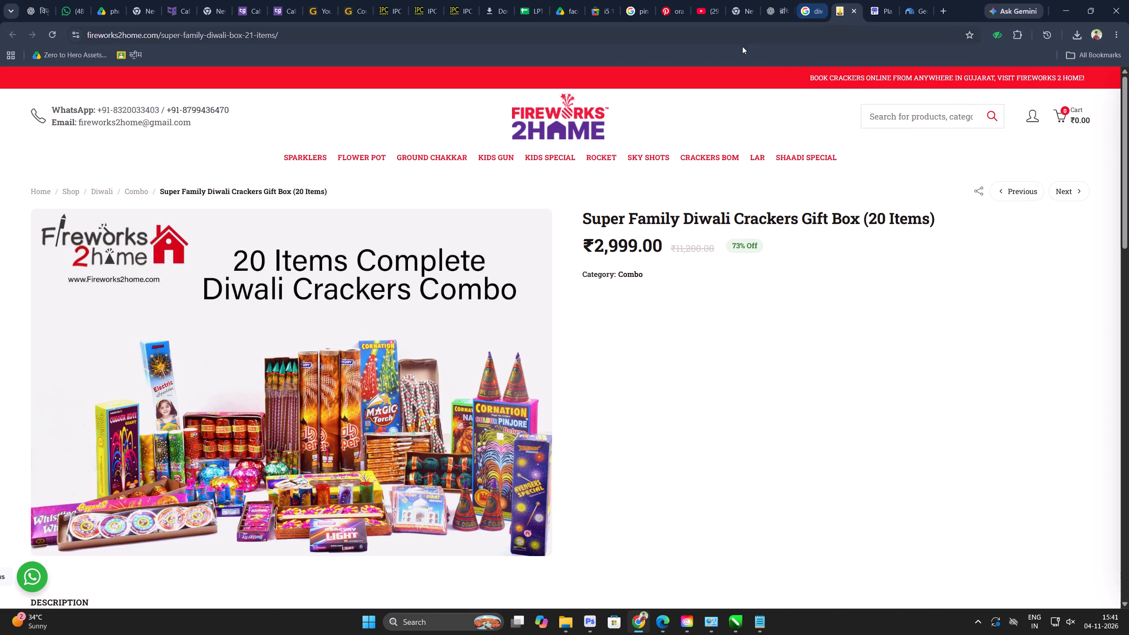
click(811, 0)
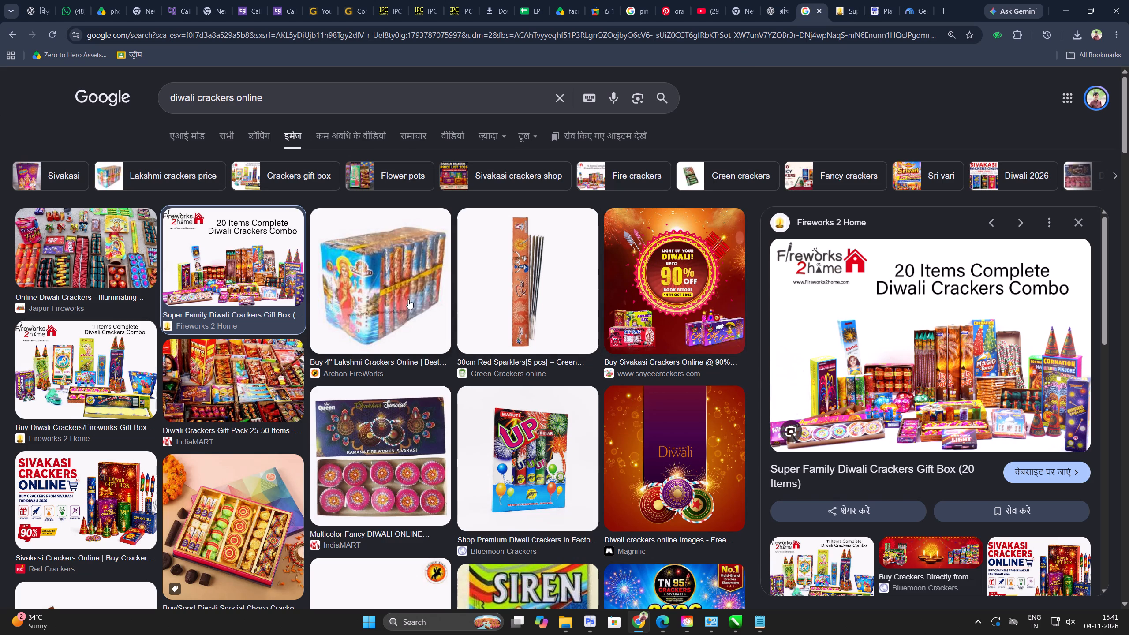
click(408, 299)
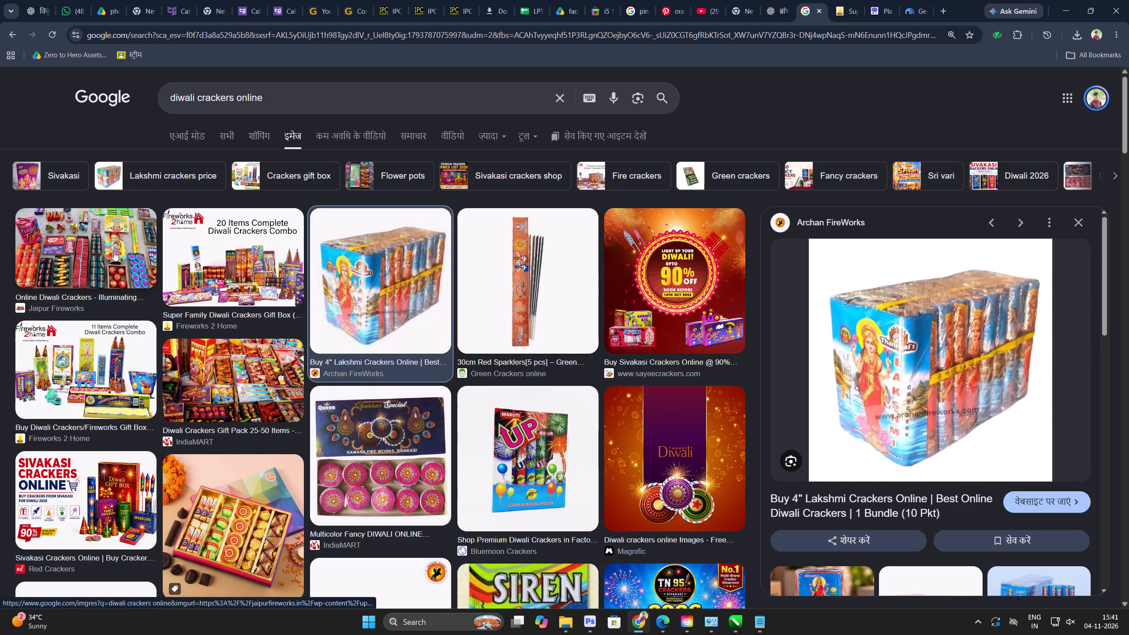
click(102, 244)
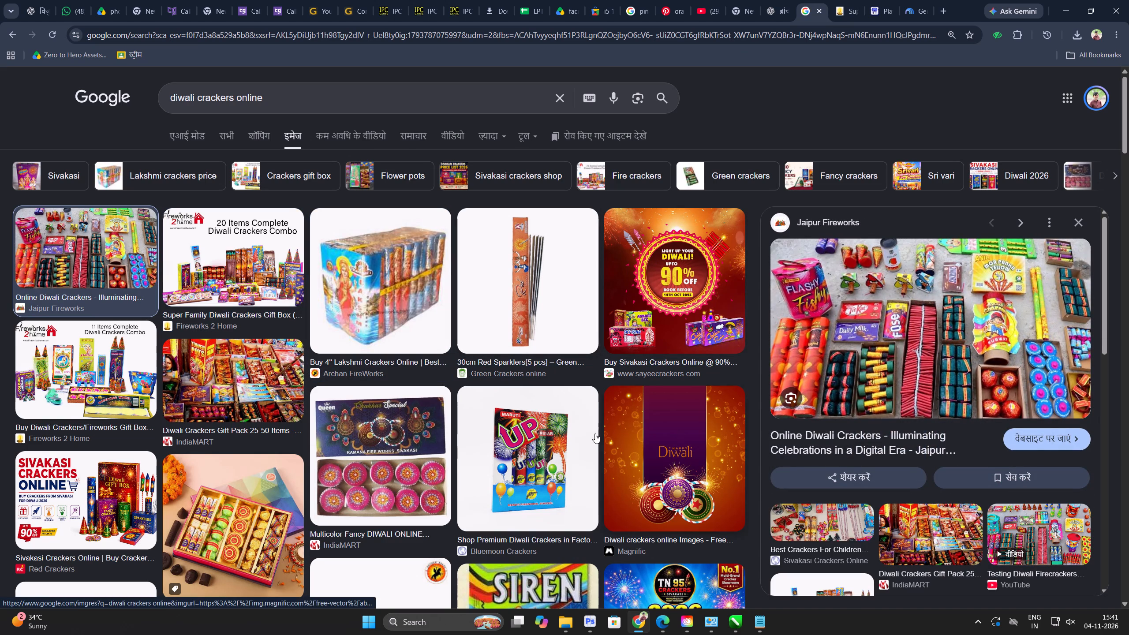
click(511, 472)
click(397, 445)
scroll(212, 354, down, 3)
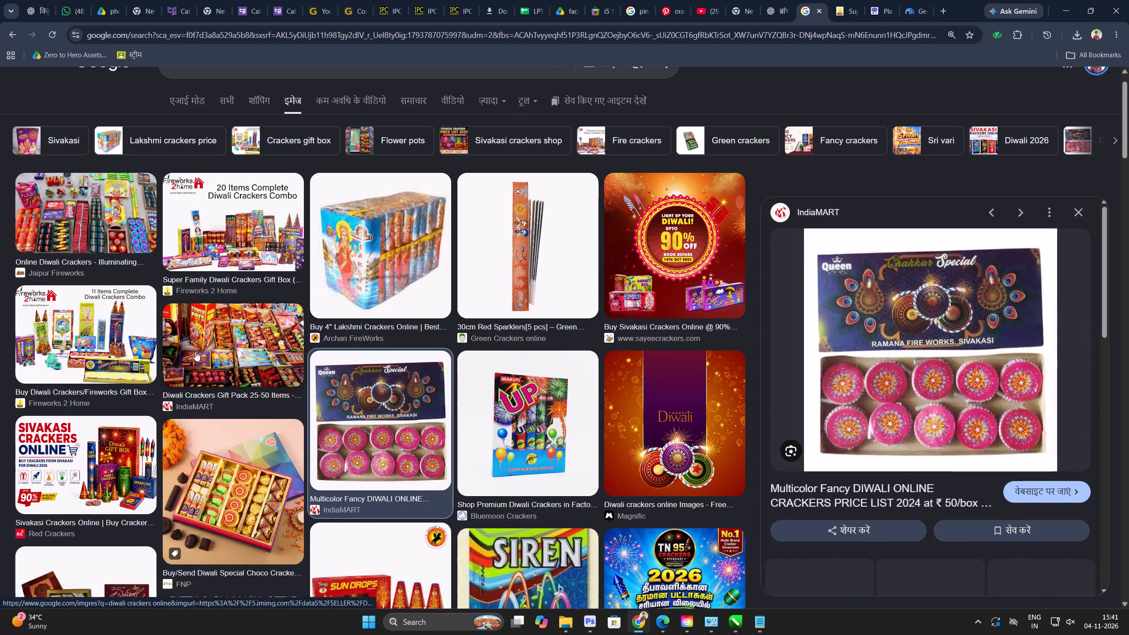
click(59, 318)
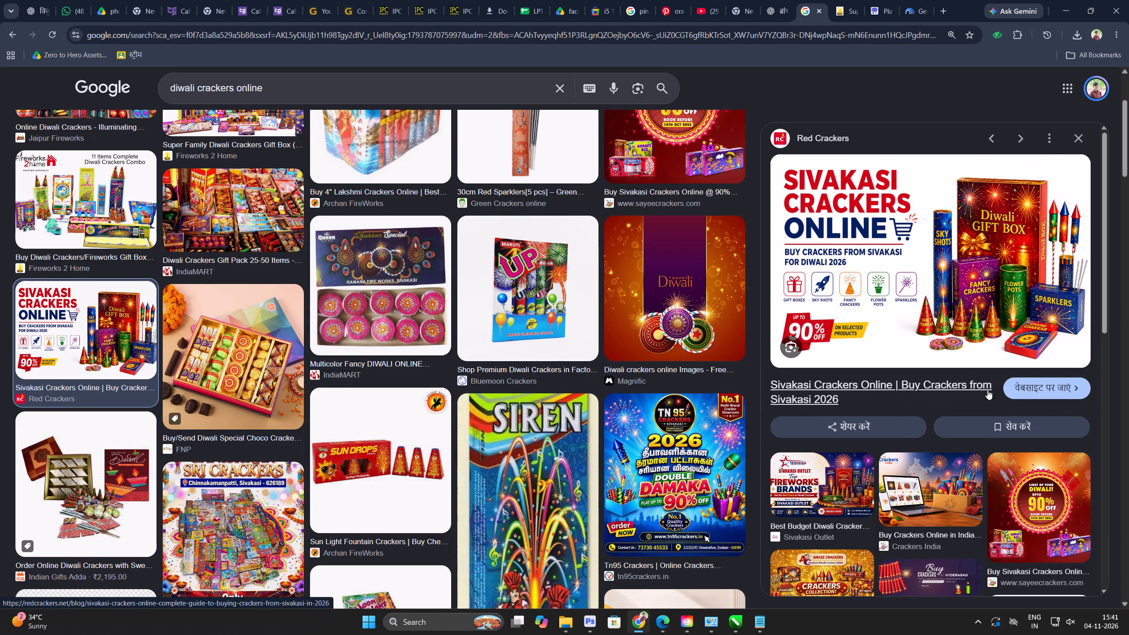
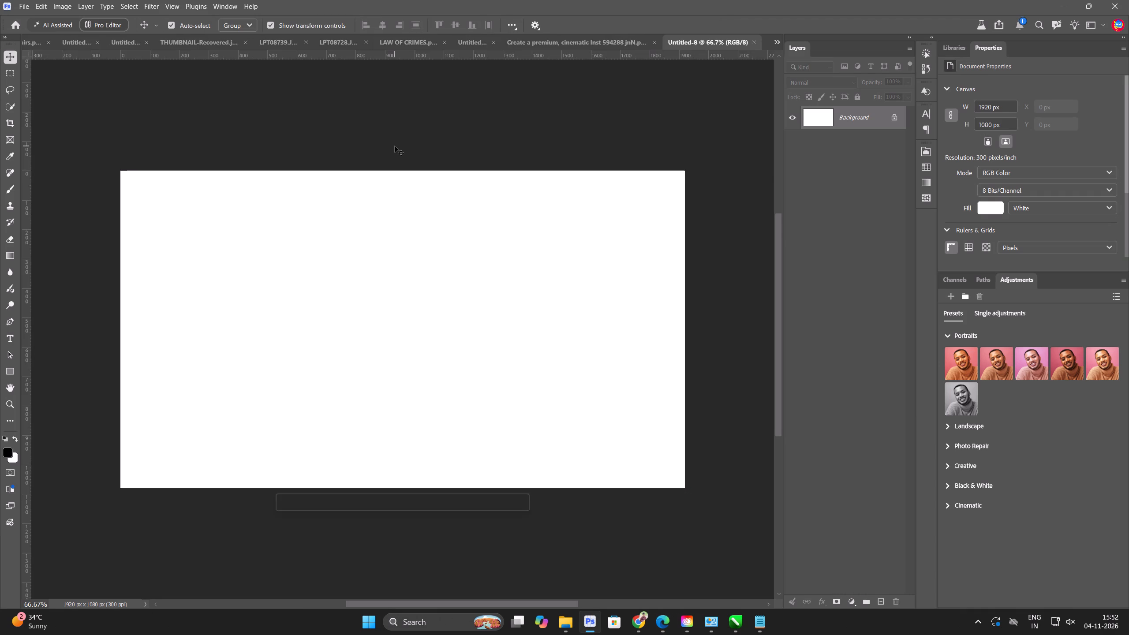
Place the "3 YEAR LLB thumbnail size.png" logo from Downloads as an embedded object in the blank document.
key(ctrl+0)
key(ctrl+0)
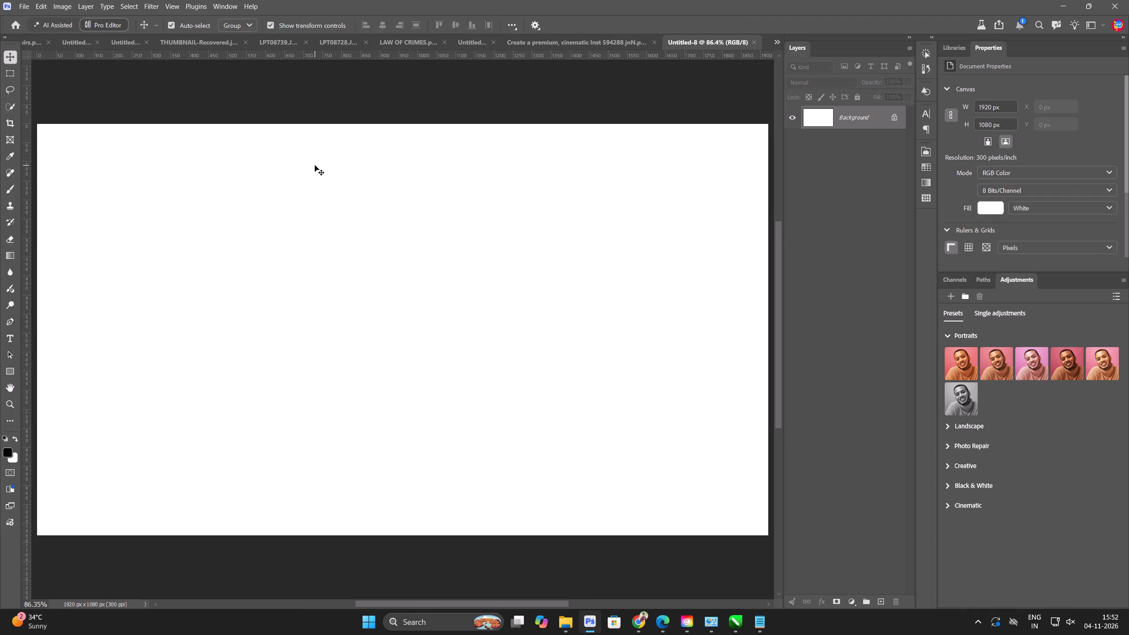
key(ctrl+shift+m)
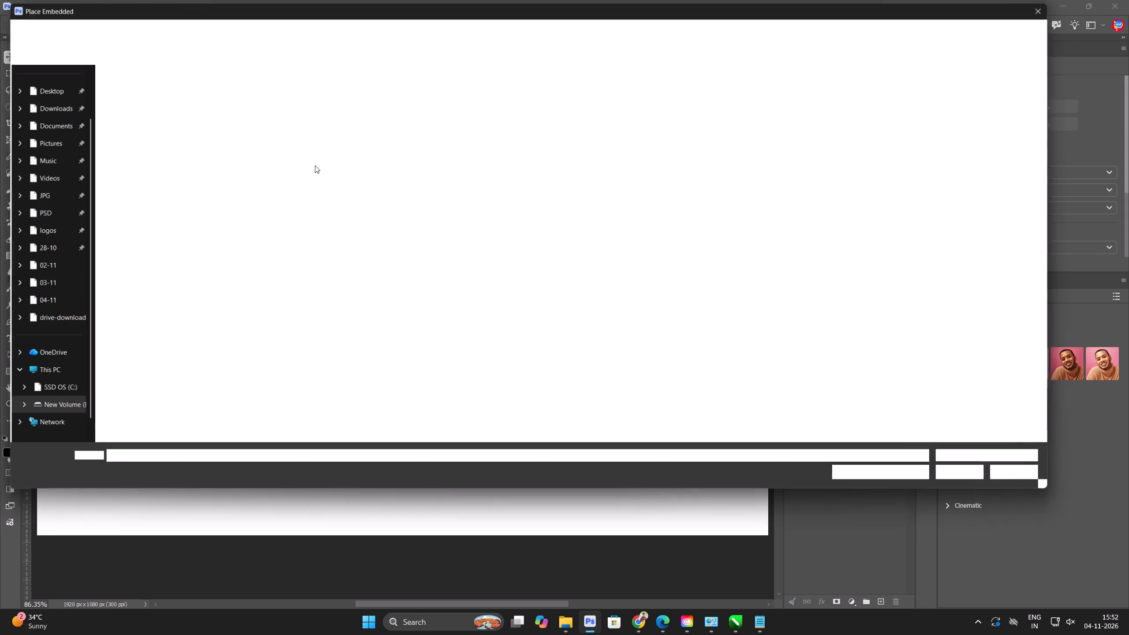
click(43, 116)
click(43, 111)
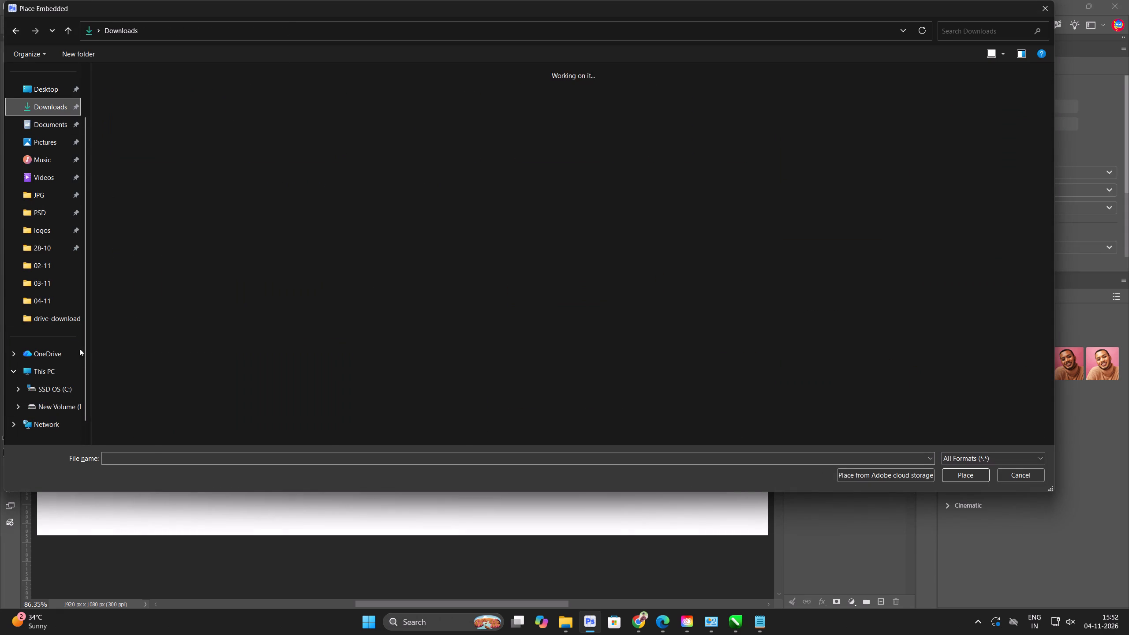
click(116, 457)
key(3)
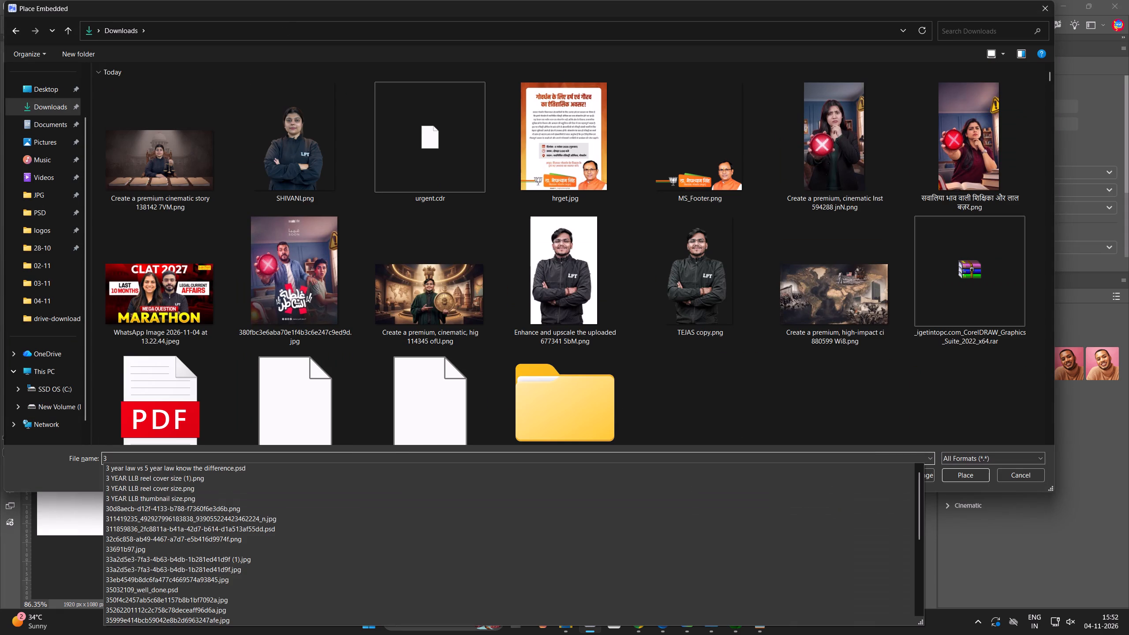
click(156, 492)
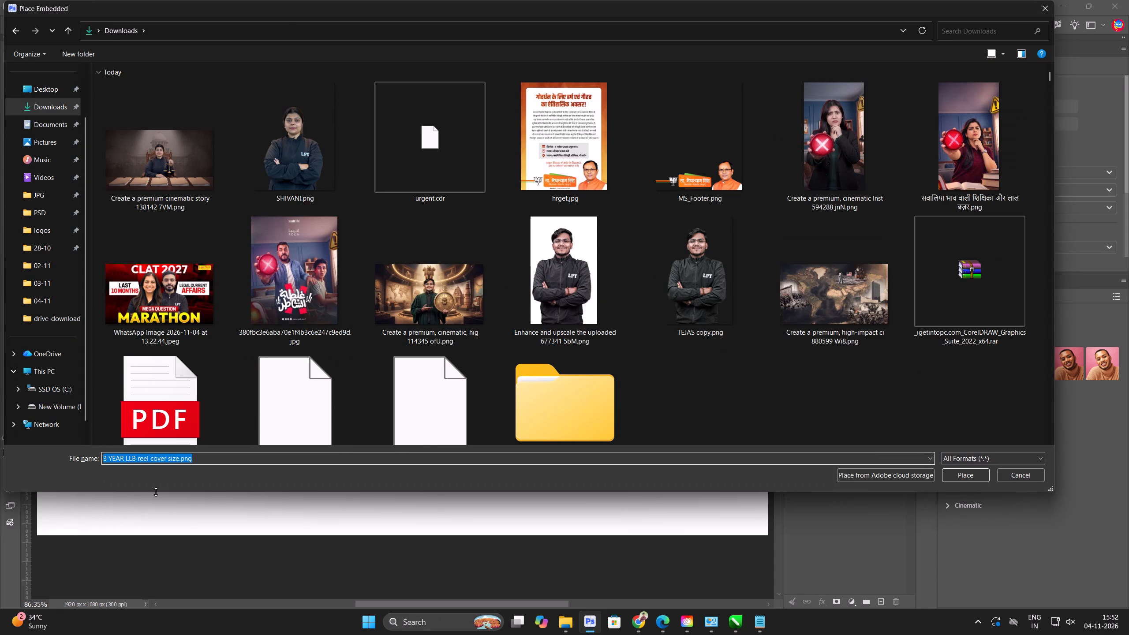
key(ctrl+a)
key(3)
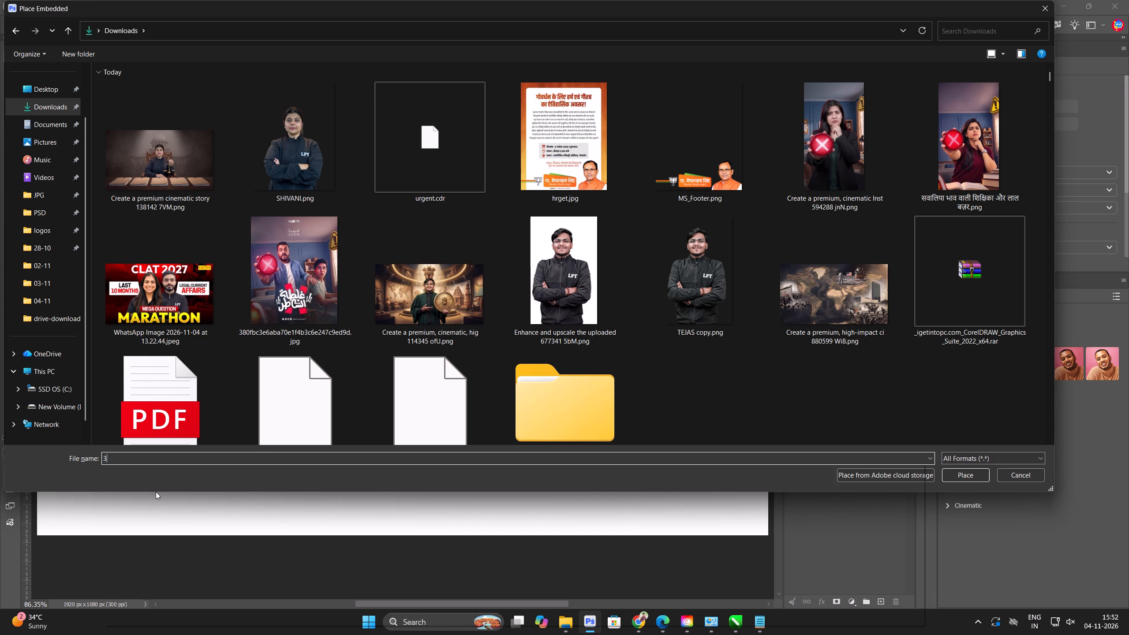
key(y)
key(BackSpace)
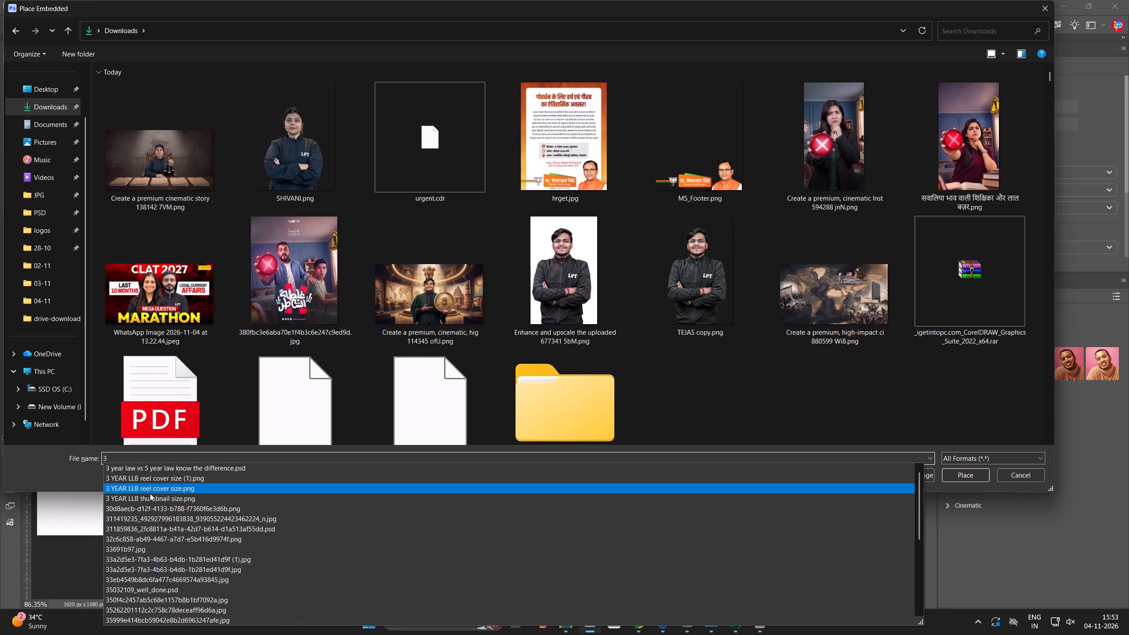
click(150, 493)
key(Return)
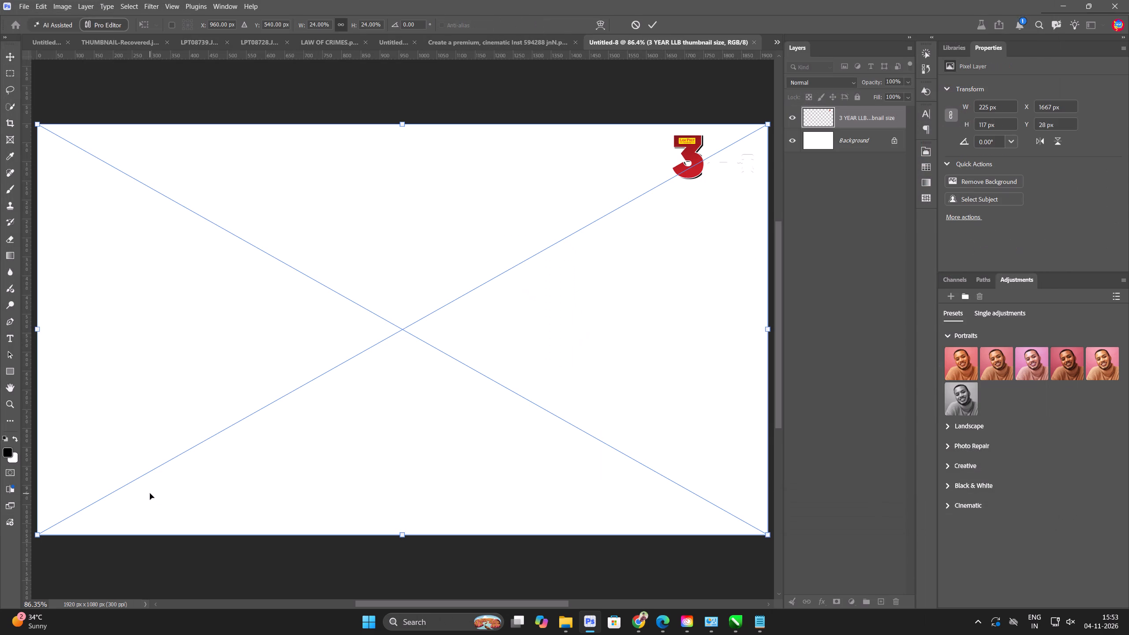
key(Return)
key(ctrl+0)
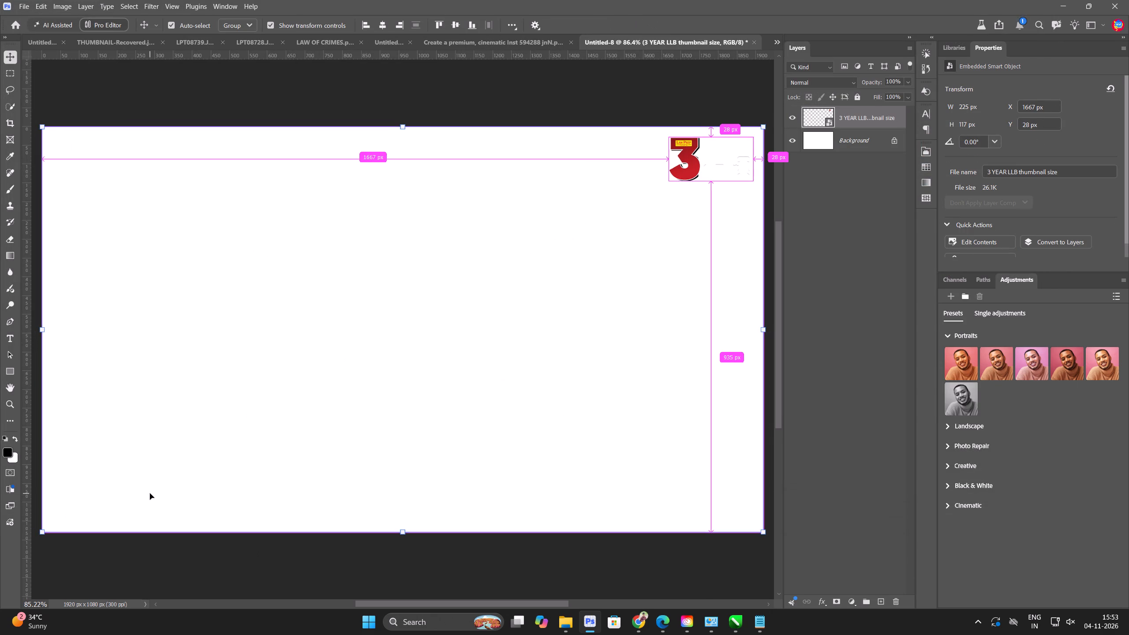
Switch to the LPT Design Sheet in Chrome and copy "5 WRITS EXPLAINED!" from the 4th nov SHIVANI MAM row.
key(alt+Tab)
key(alt+Tab)
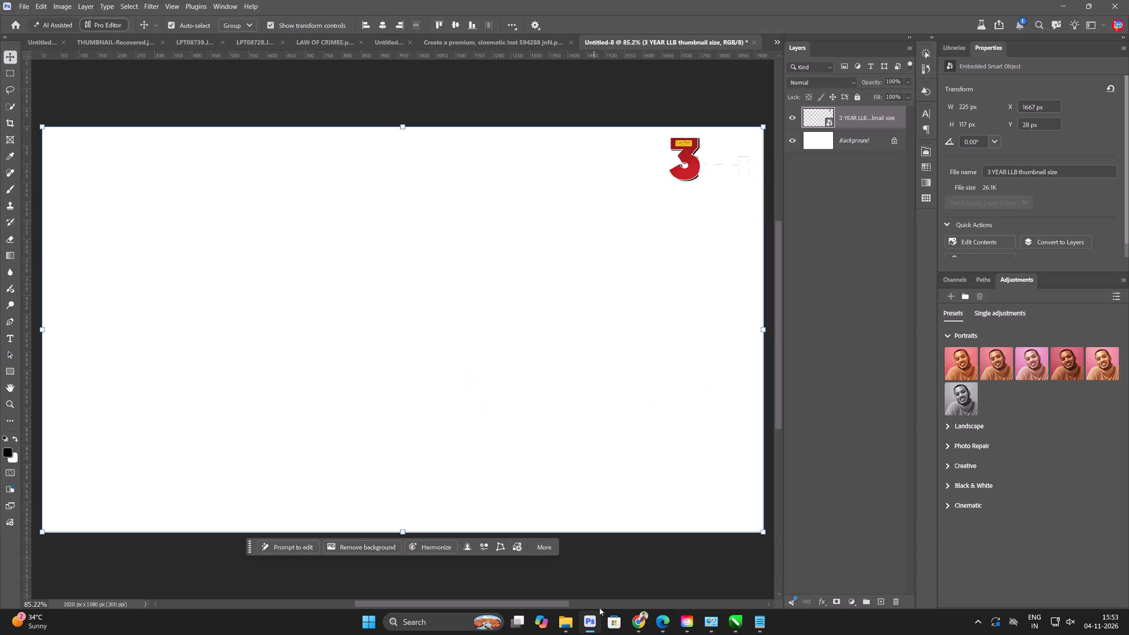
click(641, 631)
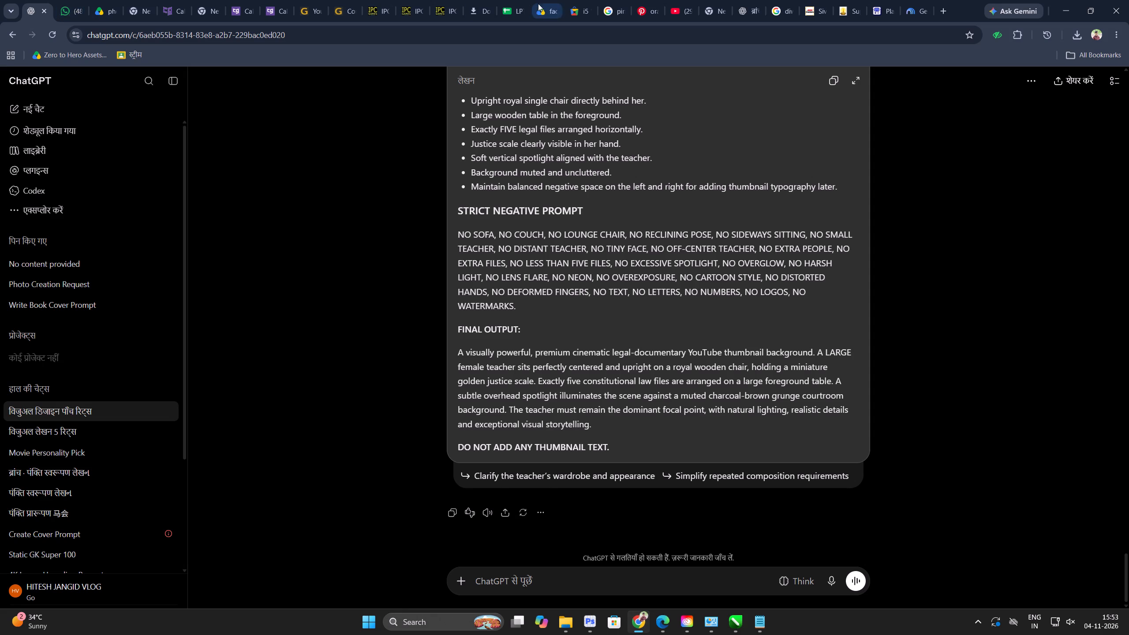
click(522, 4)
click(208, 353)
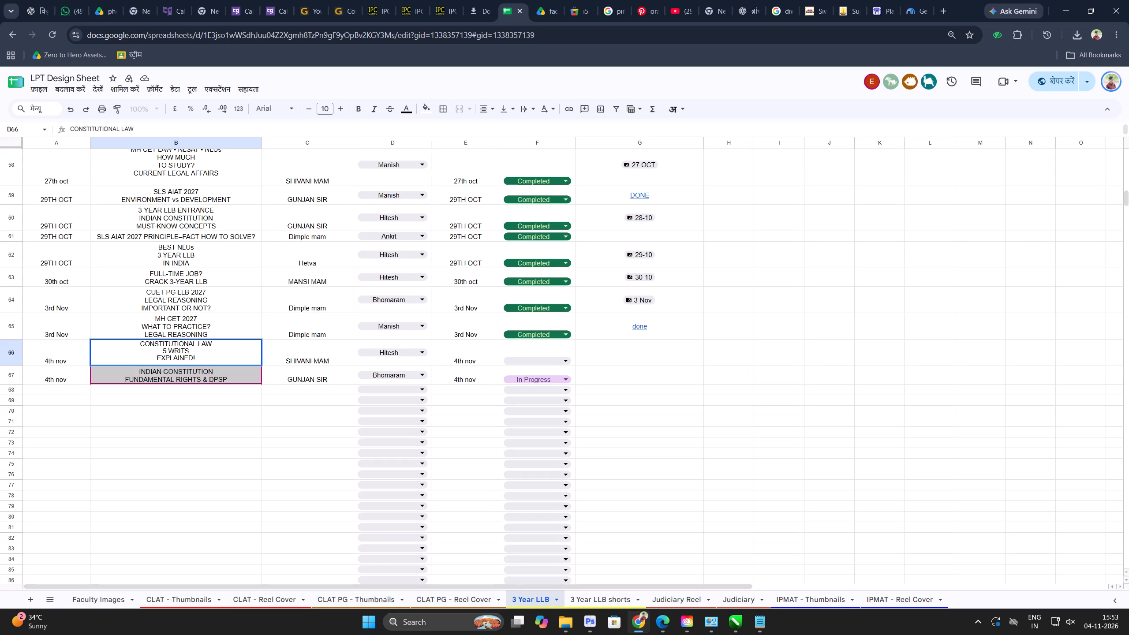
drag(211, 357, 154, 348)
key(ctrl+c)
key(Tab)
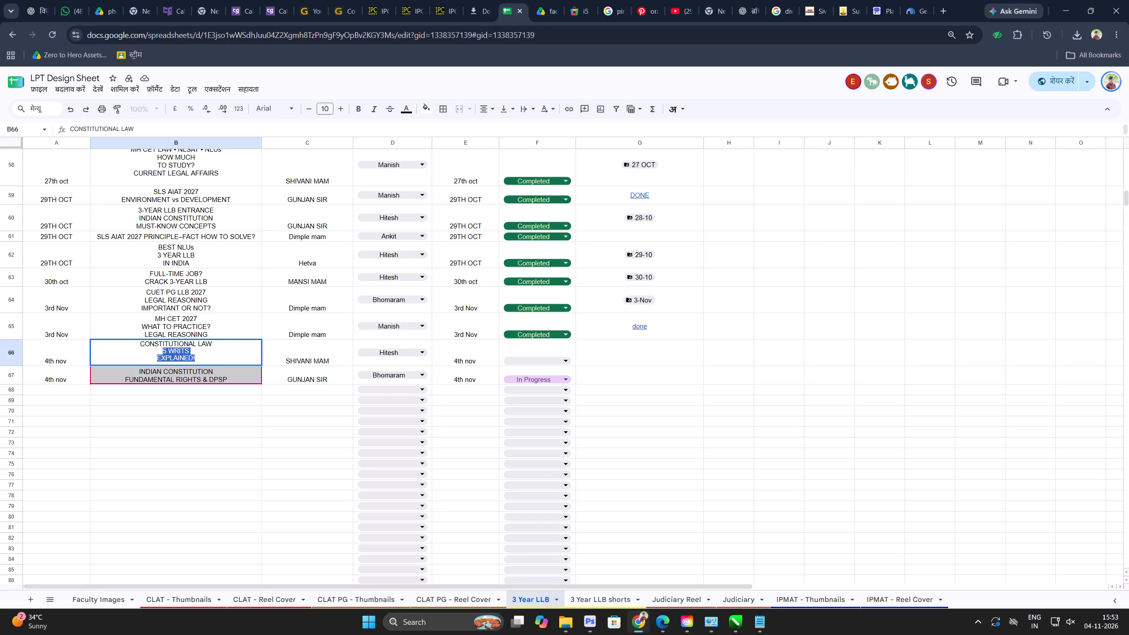
Return to Photoshop, add the copied heading as a text layer, and enlarge it to about 37.46 pt, centred in the lower canvas.
key(alt+Tab)
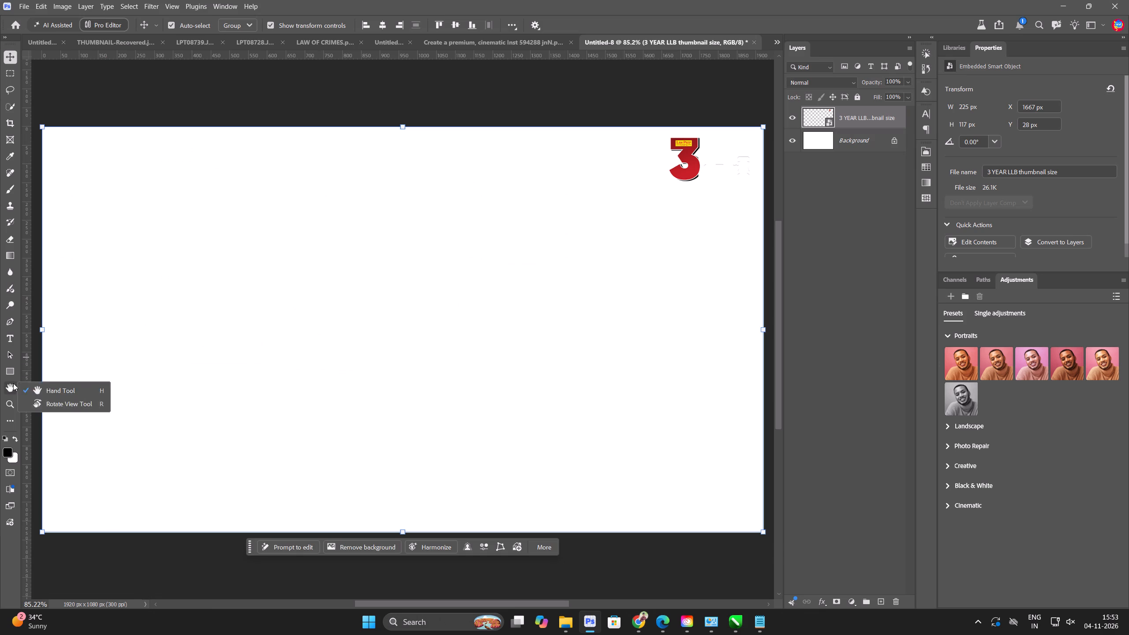
click(14, 340)
click(176, 385)
key(ctrl+v)
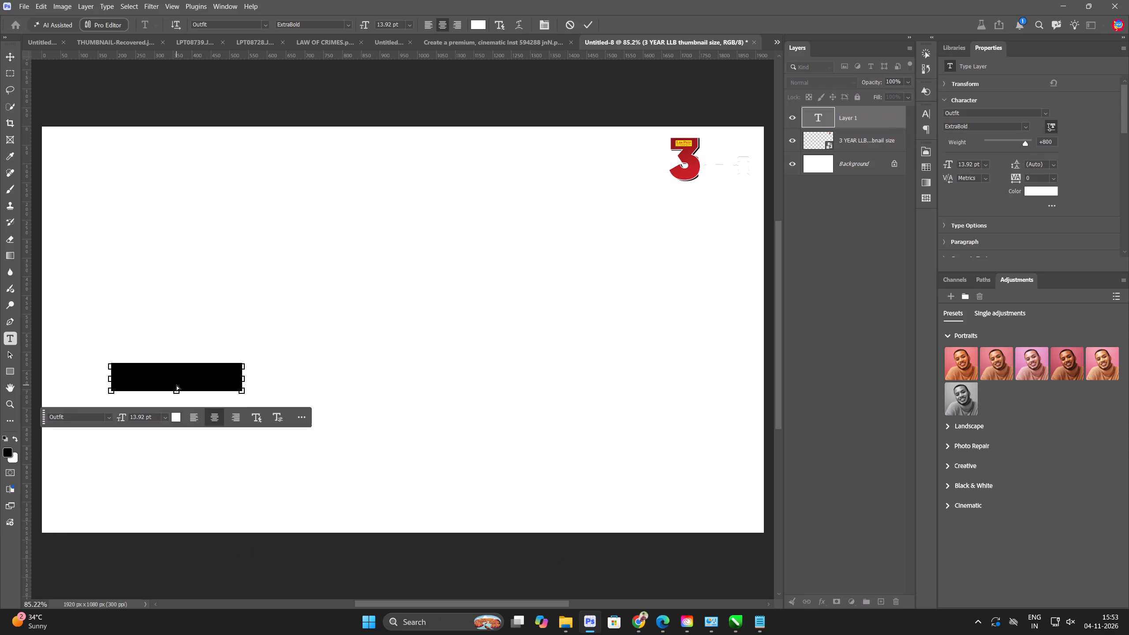
key(ctrl+a)
click(8, 56)
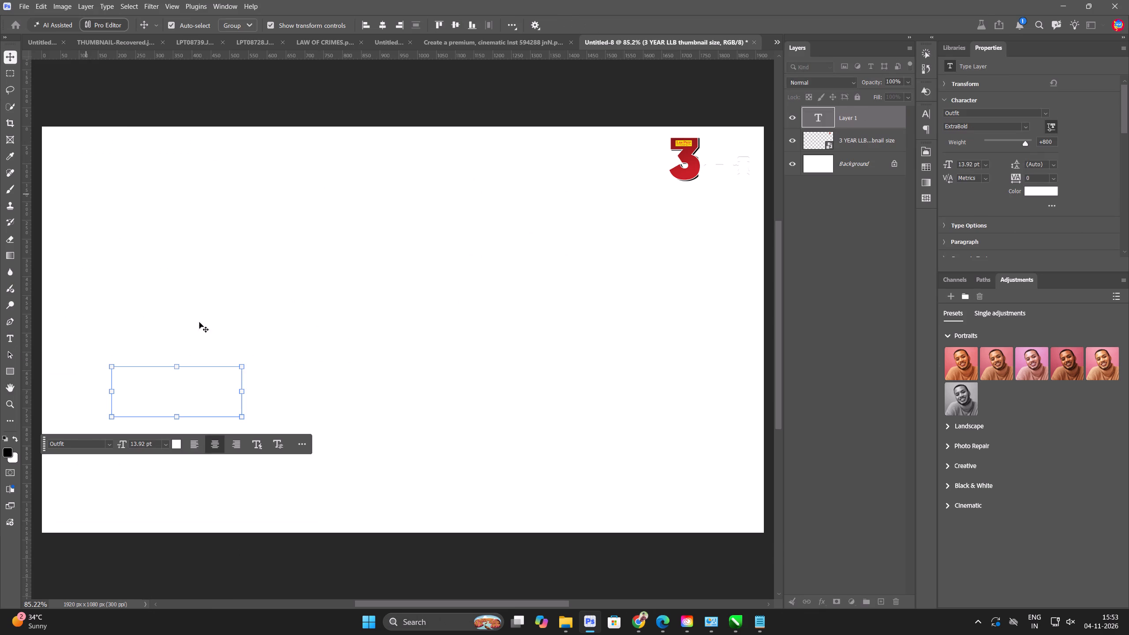
drag(246, 388, 467, 390)
drag(347, 392, 439, 431)
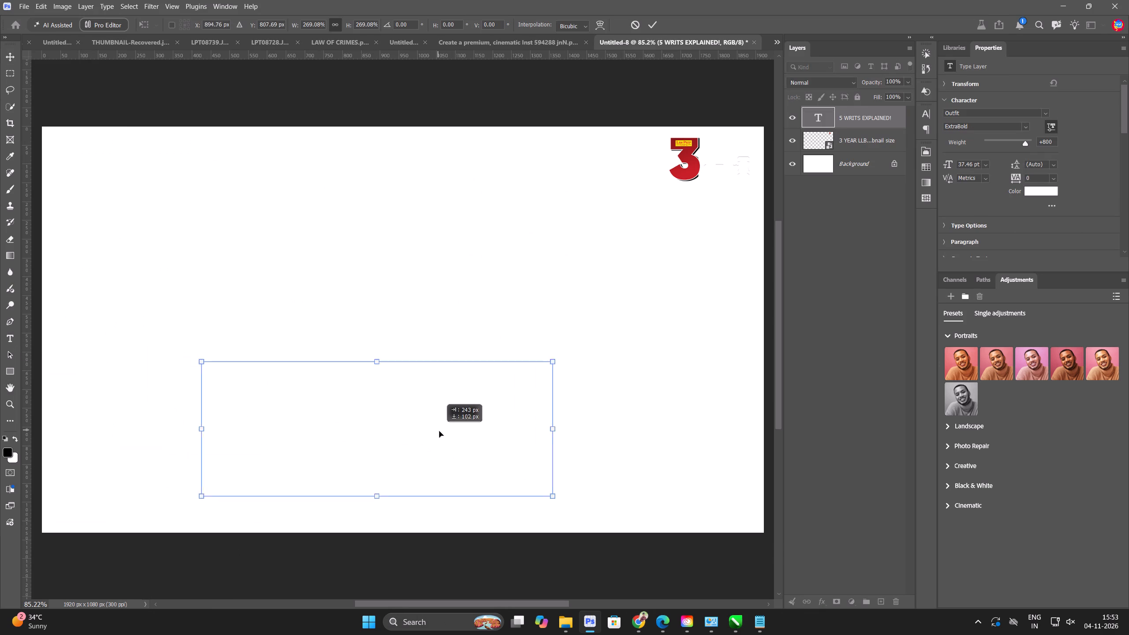
drag(439, 431, 466, 451)
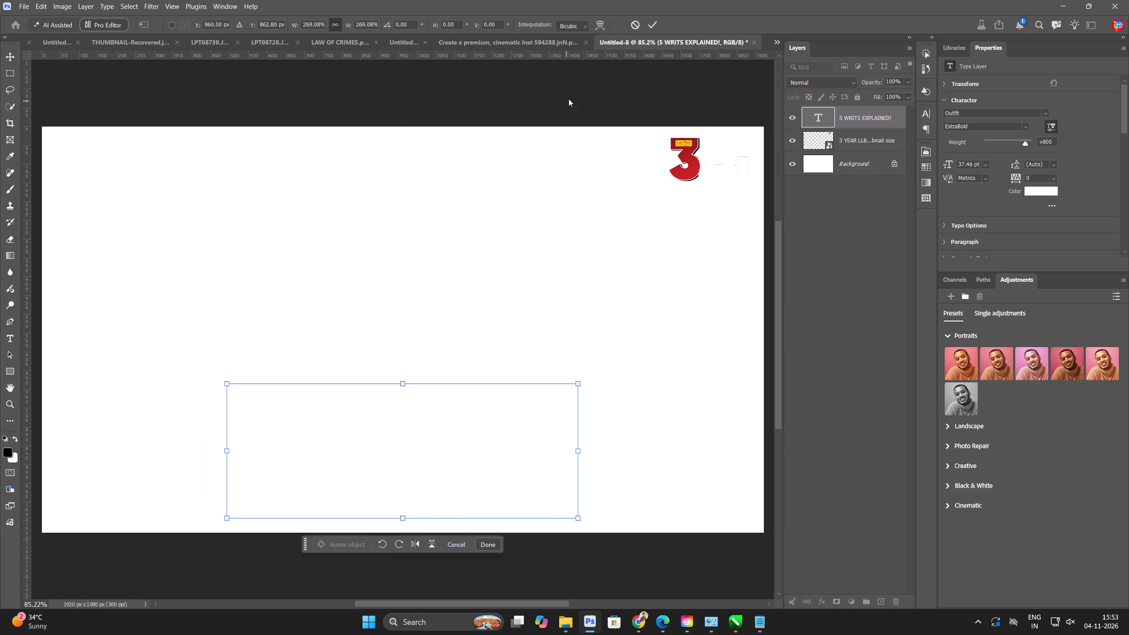
click(654, 27)
Join the two heading lines into a single line, "5 WRITS EXPLAINED!", and move it down to the canvas's bottom edge.
double_click(379, 418)
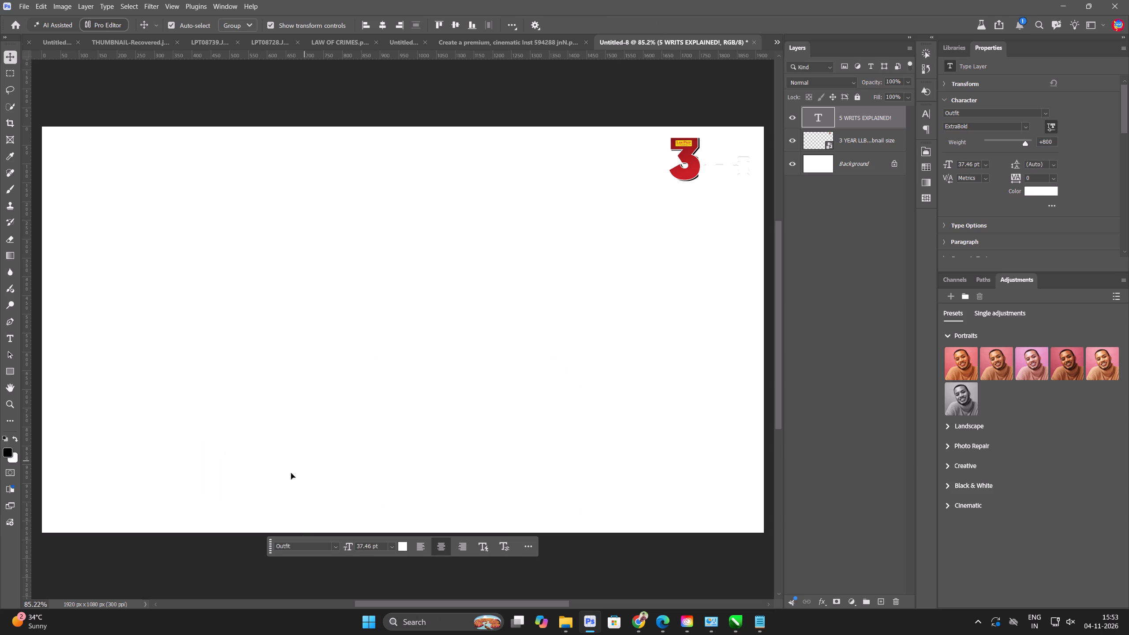
click(229, 497)
key(BackSpace)
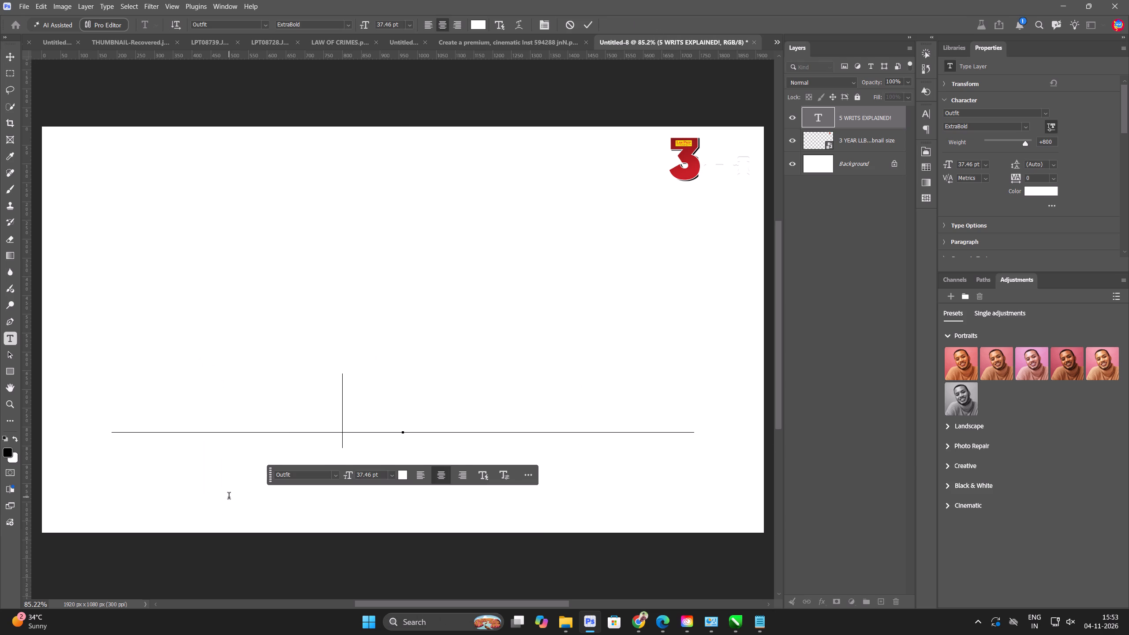
key(space)
key(ctrl+a)
click(8, 52)
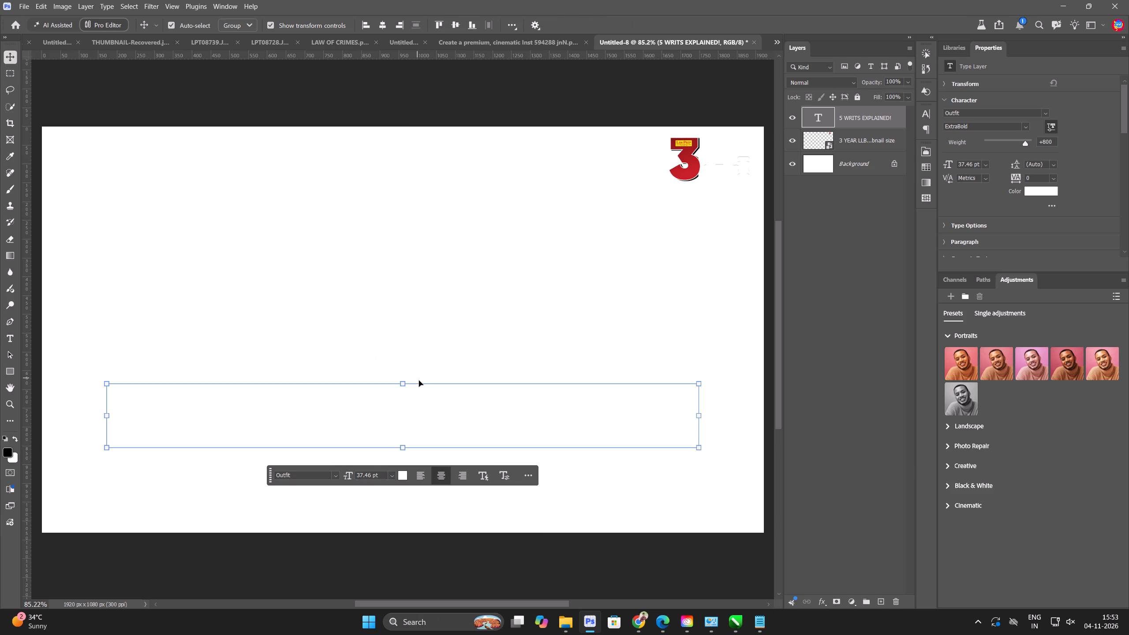
drag(424, 399, 422, 487)
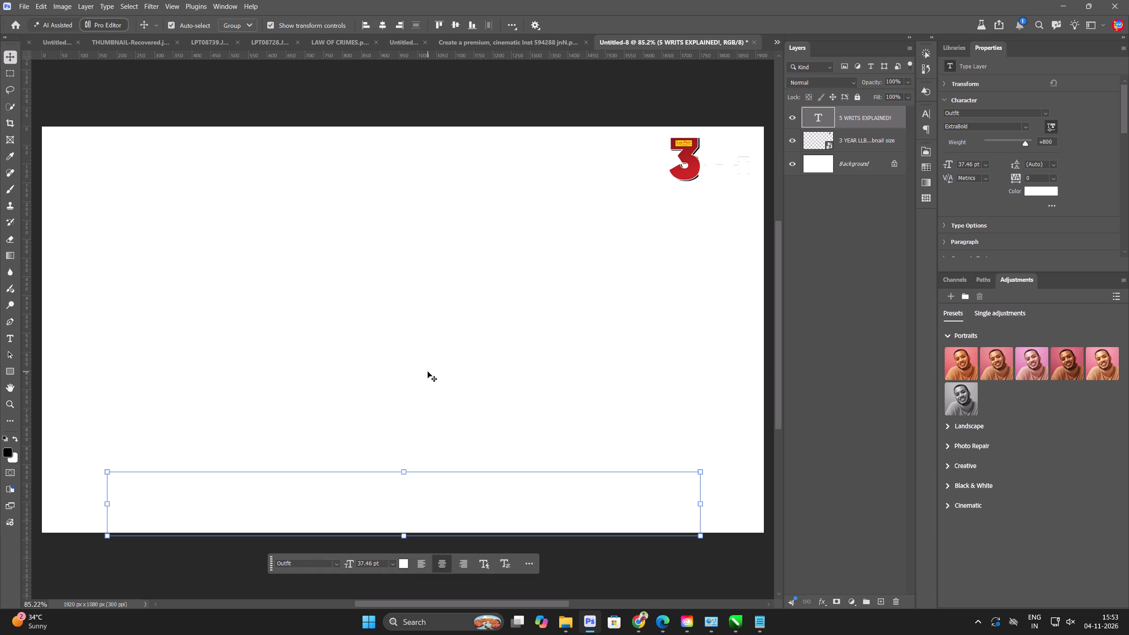
Add a solid colour fill layer in 000000 and place it directly beneath the heading text layer.
key(alt+l)
key(alt+w)
key(alt+s)
key(alt+Return)
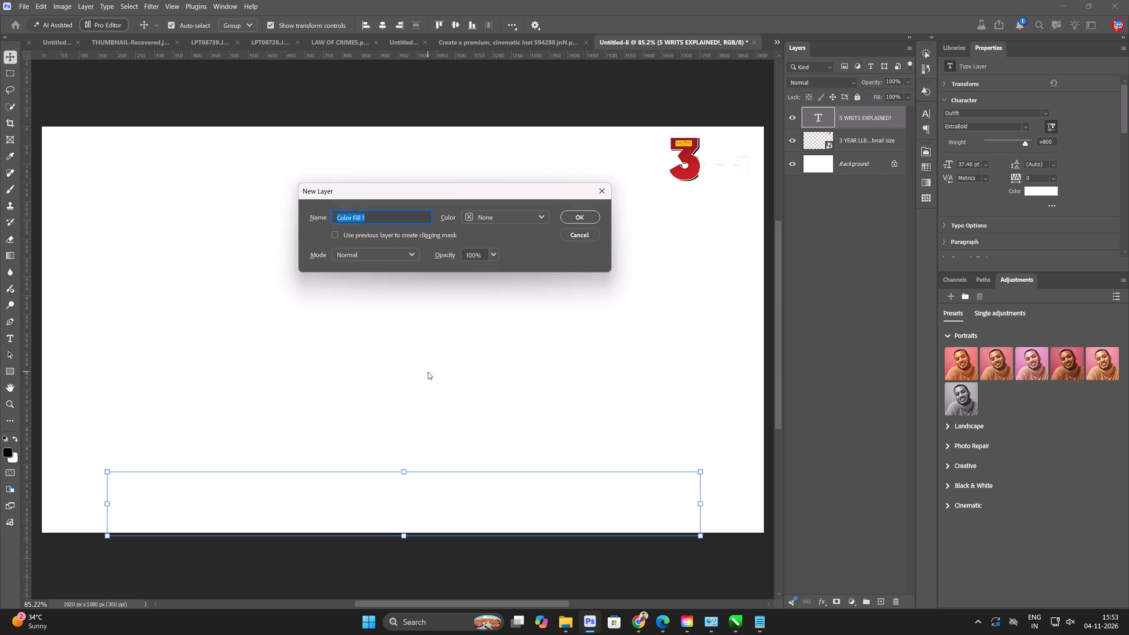
key(Return)
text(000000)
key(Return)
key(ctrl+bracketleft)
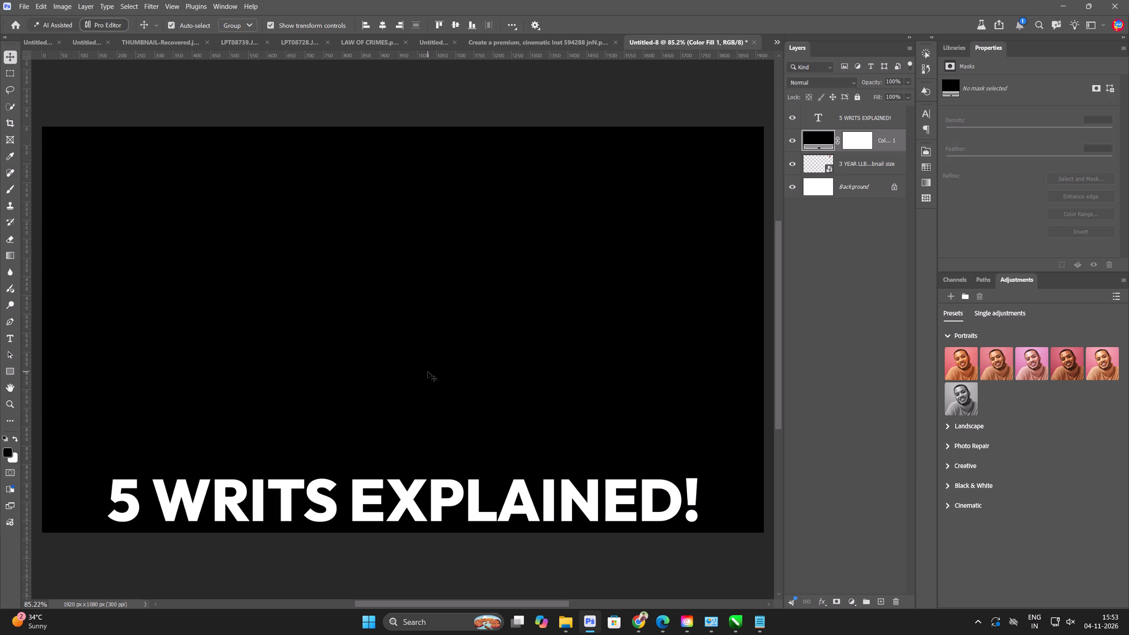
Move the "5 WRITS EXPLAINED!" heading slightly up from the bottom edge, keeping it horizontally centred.
drag(397, 498, 397, 478)
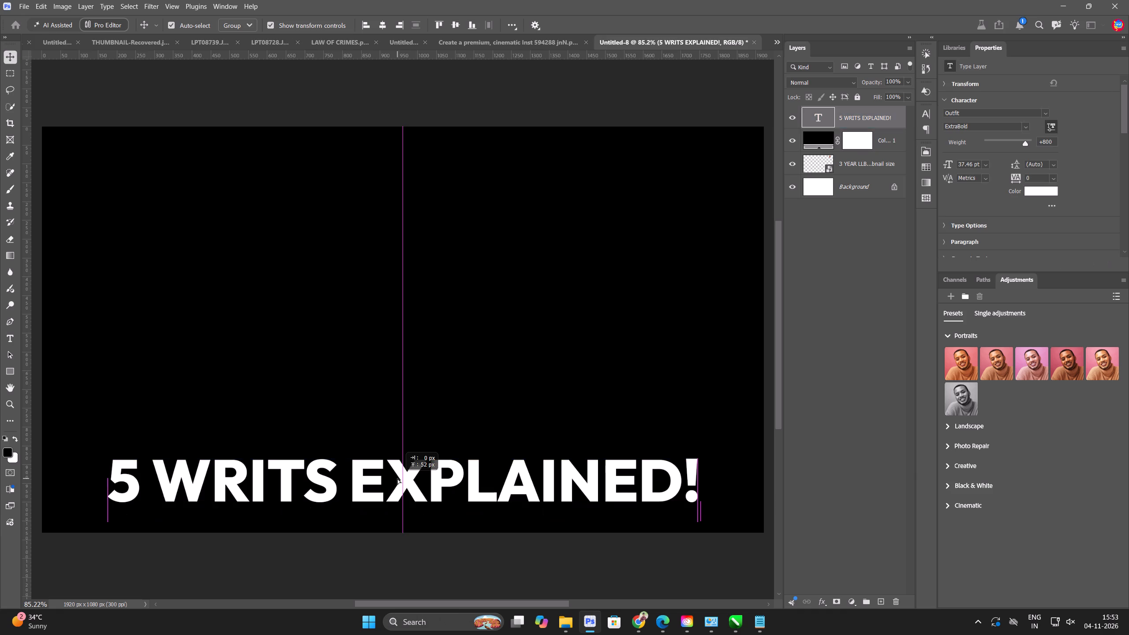
drag(397, 478, 398, 484)
Find the CLAT 2027 STATIC GK thumbnail among the open documents and copy the red rectangle layer behind "SUPER 100".
click(414, 45)
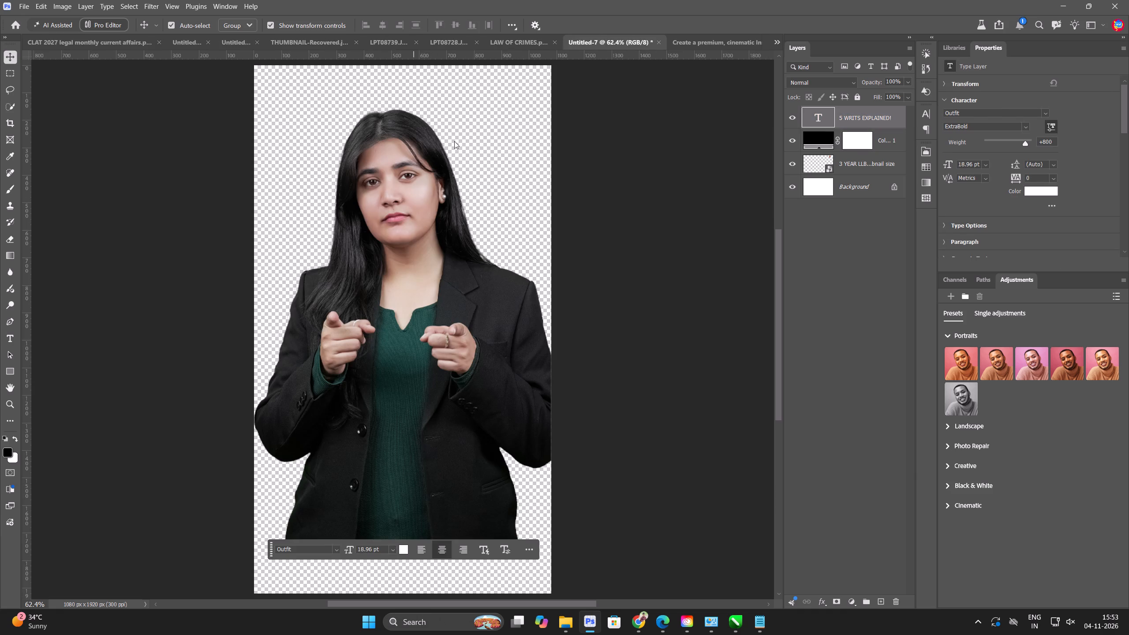
click(221, 37)
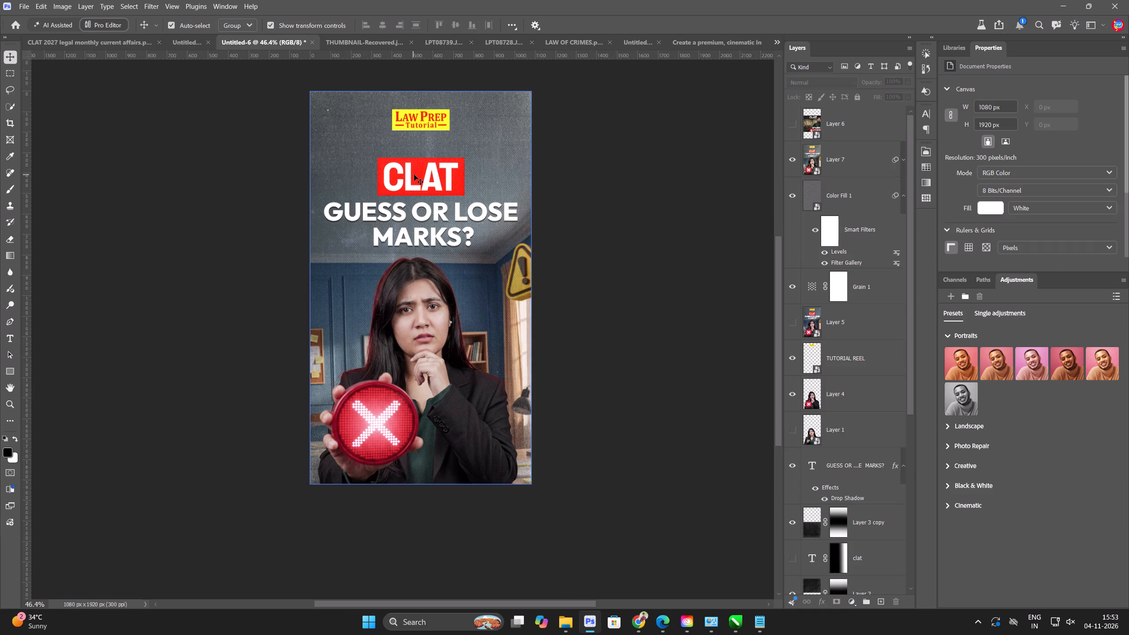
click(196, 43)
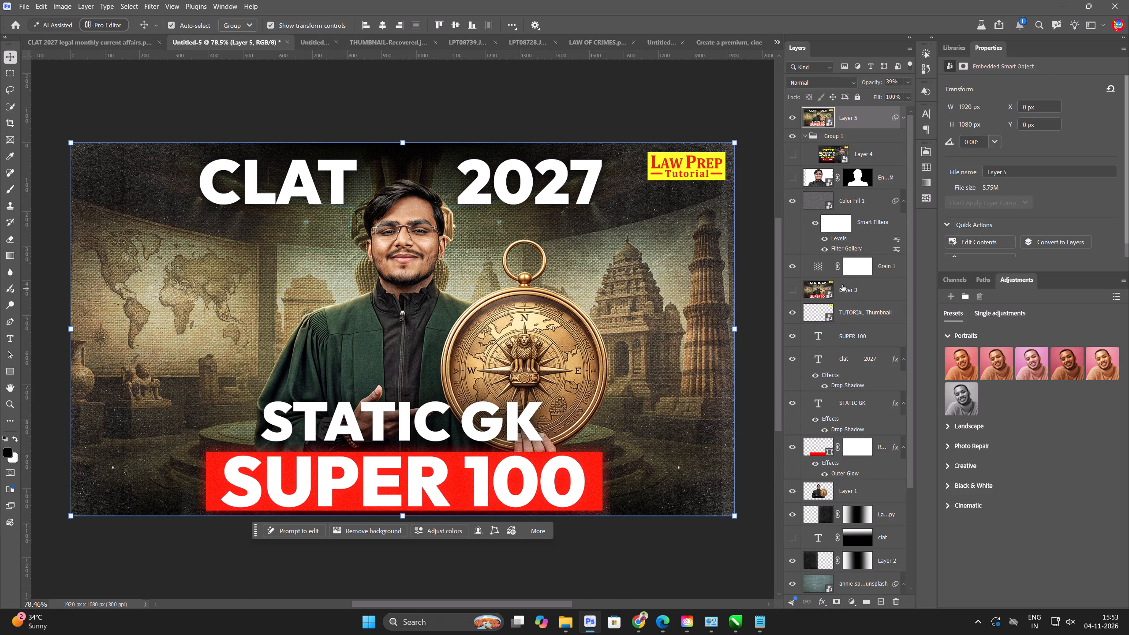
scroll(849, 341, down, 4)
click(887, 351)
key(ctrl+c)
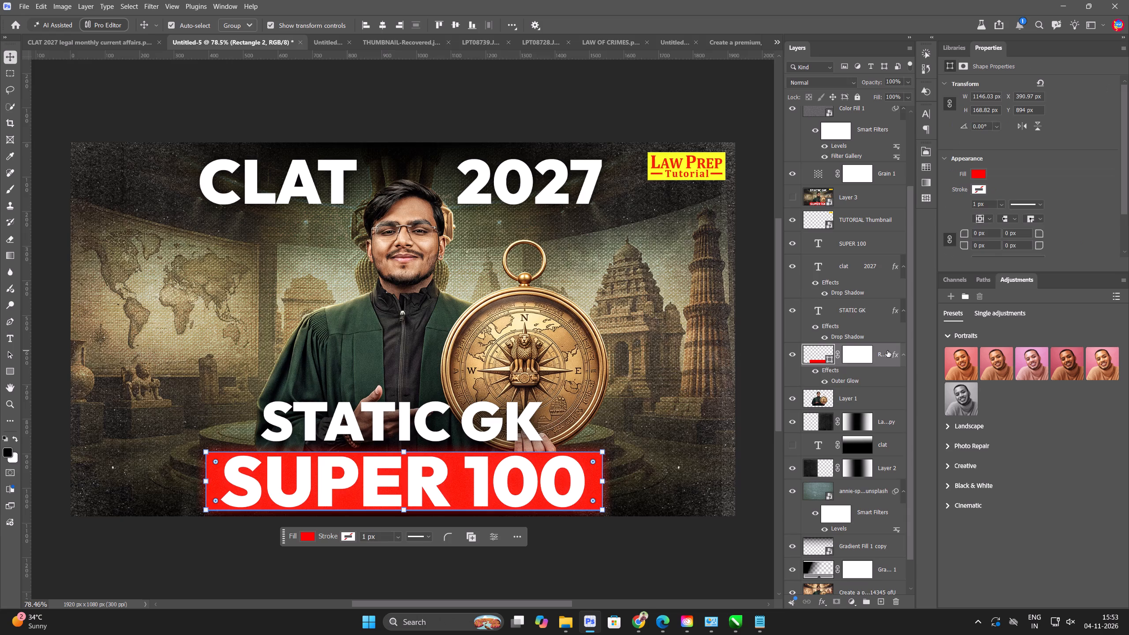
Return to the 5 WRITS document, paste the red rectangle, and position its left edge at the start of "EXPLAINED!".
key(ctrl+Tab)
key(ctrl+Tab)
key(ctrl+Tab)
key(ctrl+Tab)
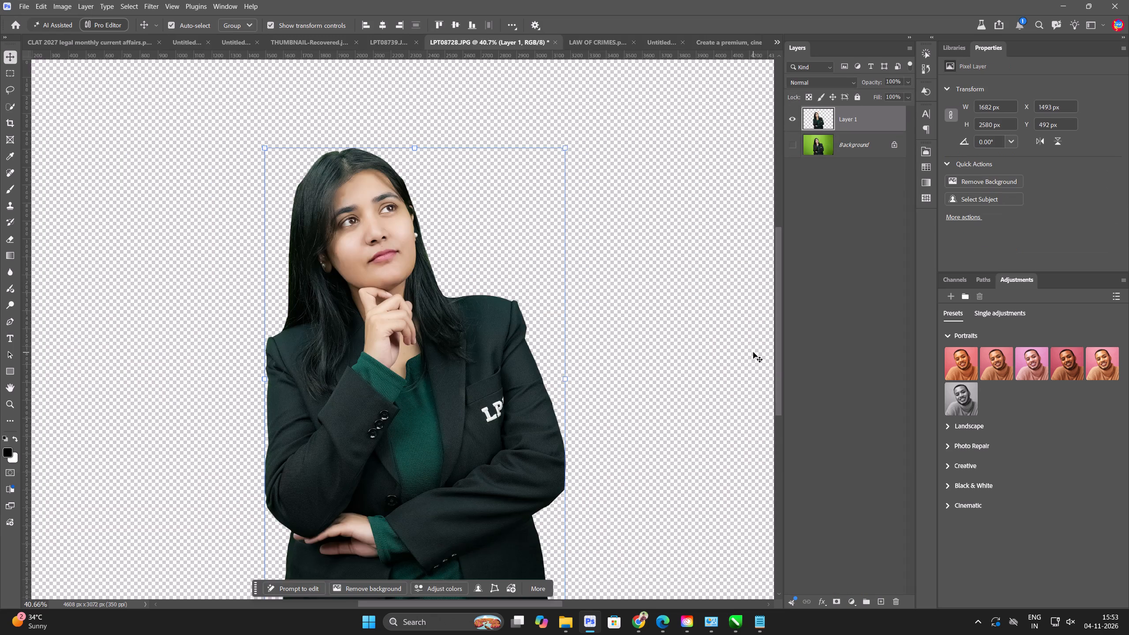
key(ctrl+Tab)
key(ctrl+Tab)
key(ctrl+Tab)
key(ctrl+Tab)
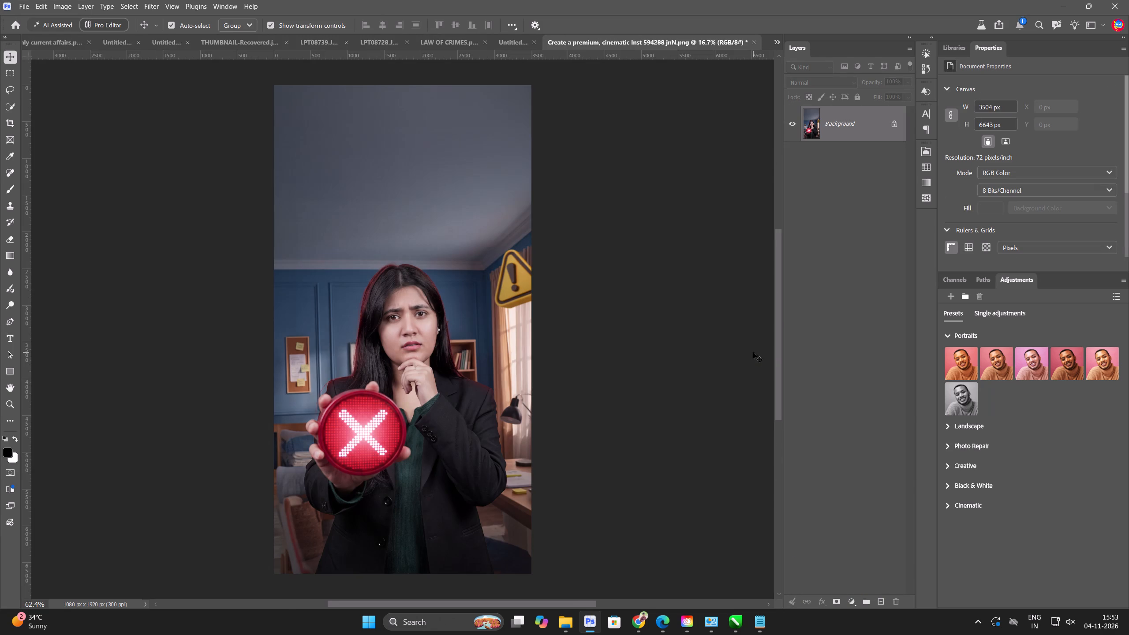
key(ctrl+Tab)
key(ctrl+v)
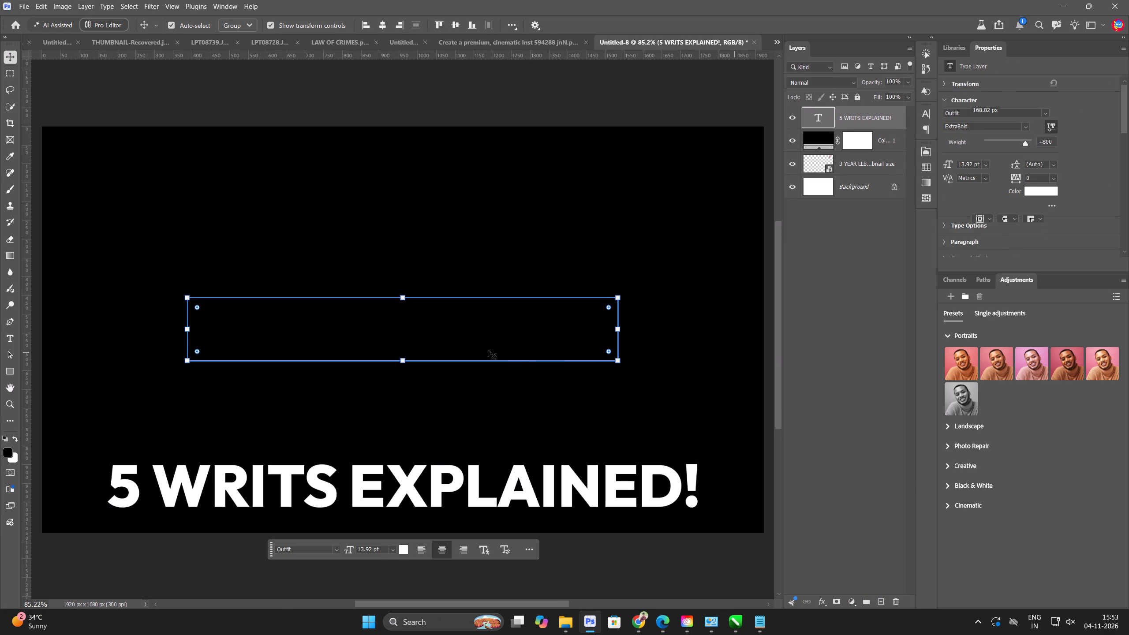
drag(428, 334, 580, 492)
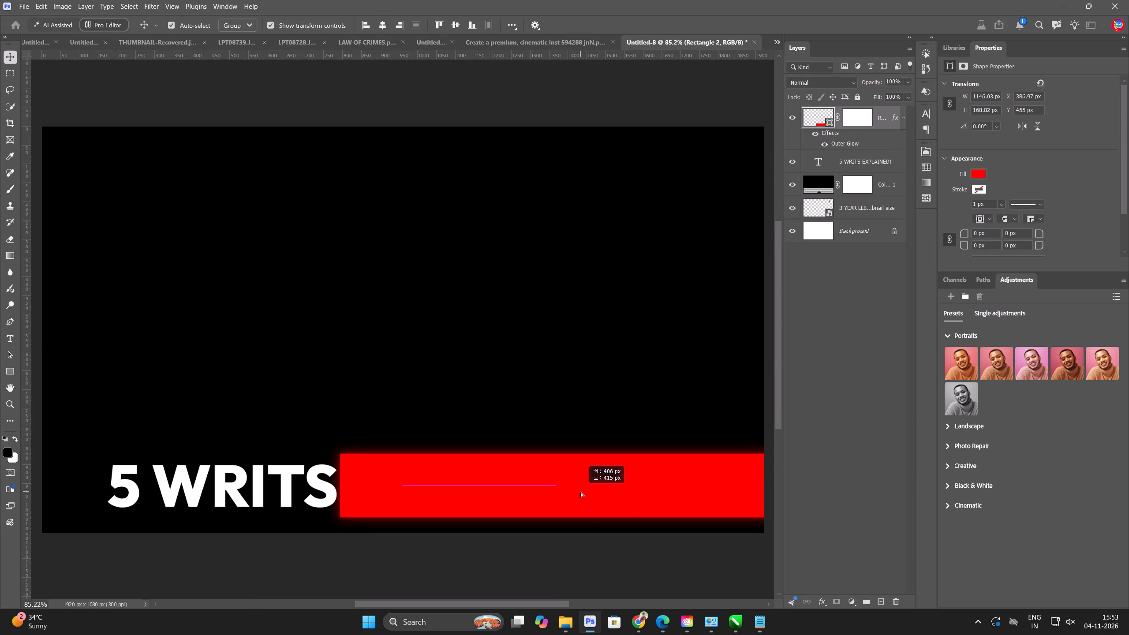
drag(580, 492, 582, 492)
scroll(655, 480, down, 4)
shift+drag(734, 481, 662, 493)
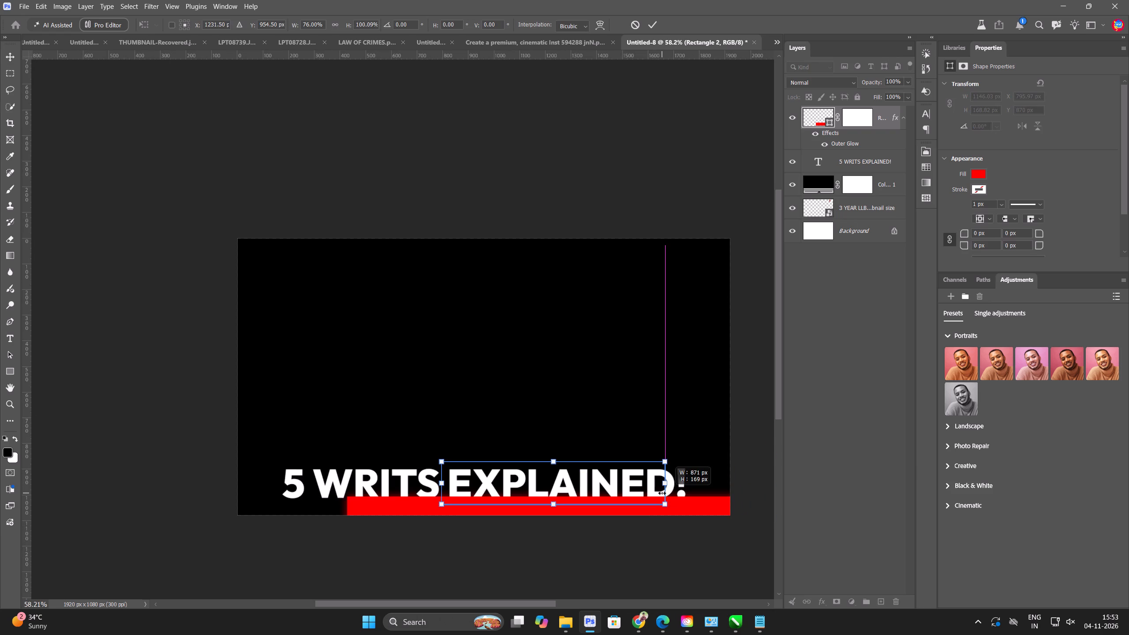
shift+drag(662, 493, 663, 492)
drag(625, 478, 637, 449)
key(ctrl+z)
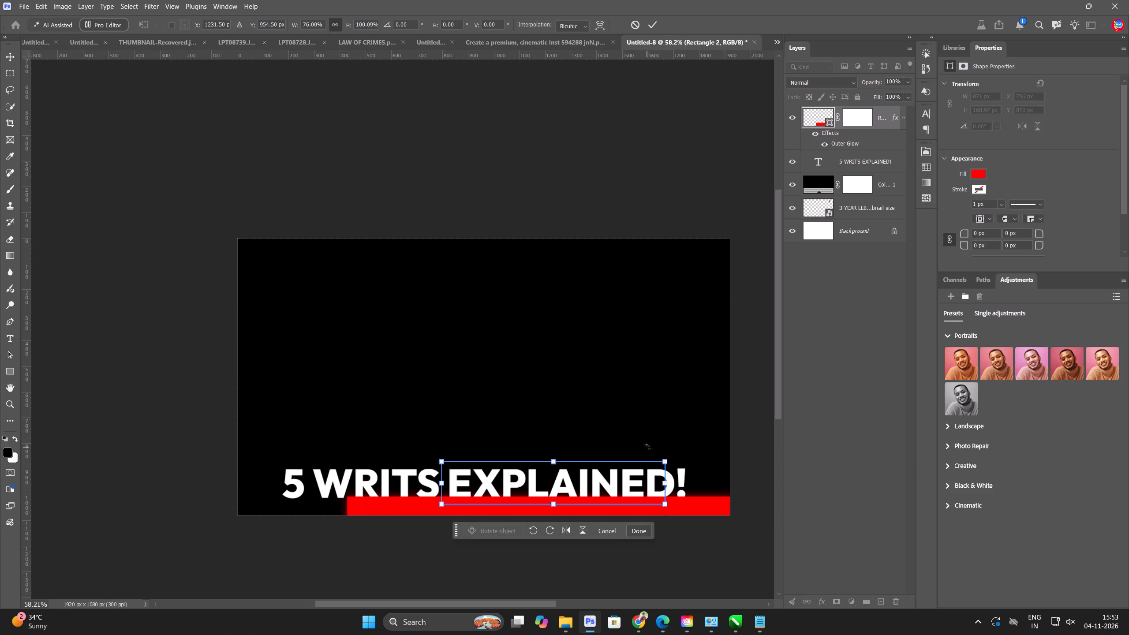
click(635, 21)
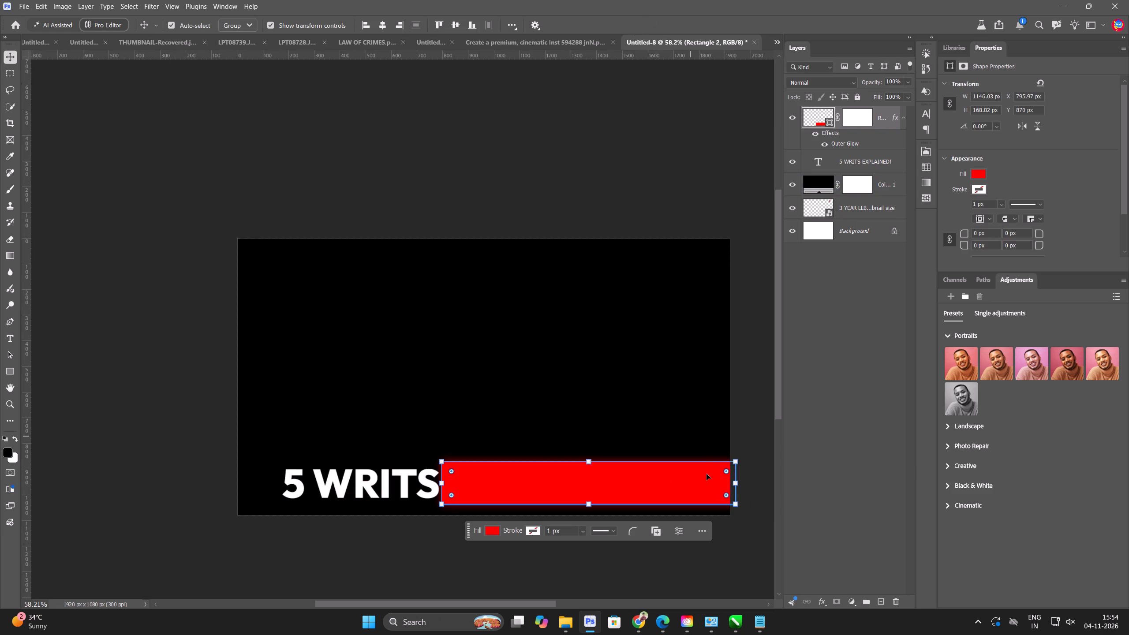
Narrow the red rectangle to about 871 px wide, keeping its height and its edge at the start of "EXPLAINED!".
shift+drag(738, 482, 665, 480)
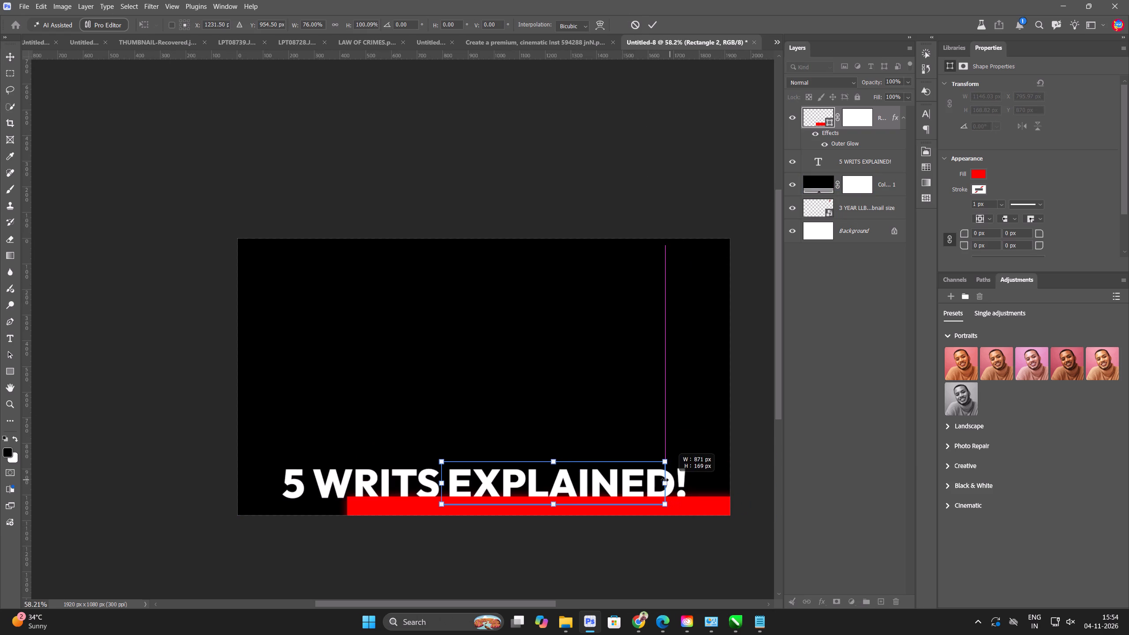
shift+drag(665, 480, 664, 480)
click(653, 19)
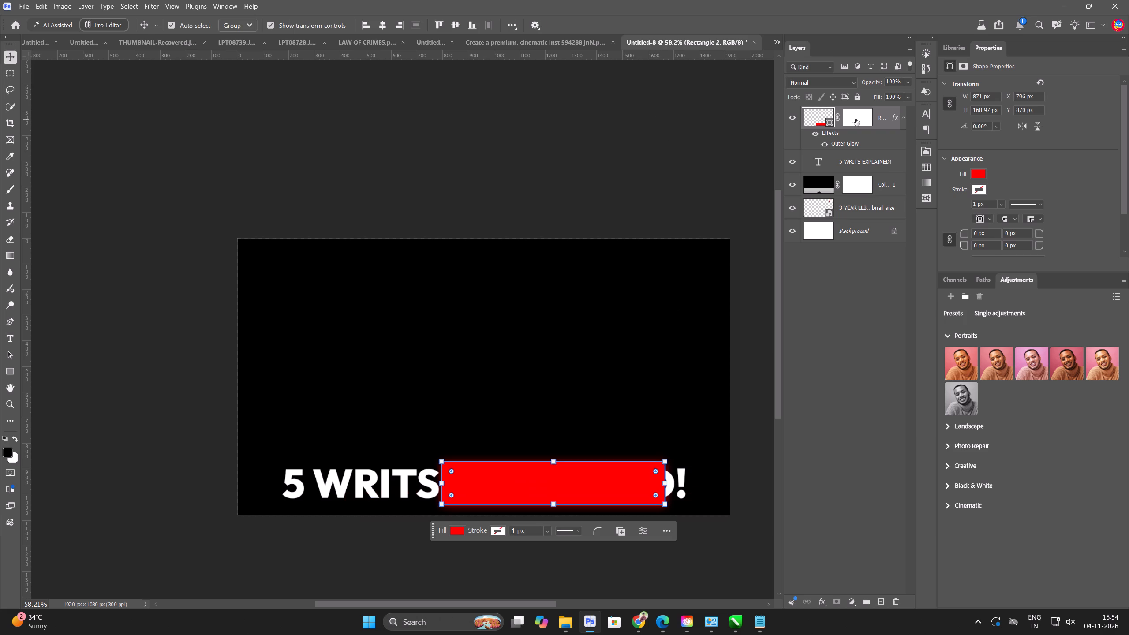
Delete the layer mask from the red Rectangle 2 layer.
right_click(856, 119)
click(867, 142)
Scale the red rectangle proportionally to about 956 px wide and shift it right to span "EXPLAINED!".
click(627, 488)
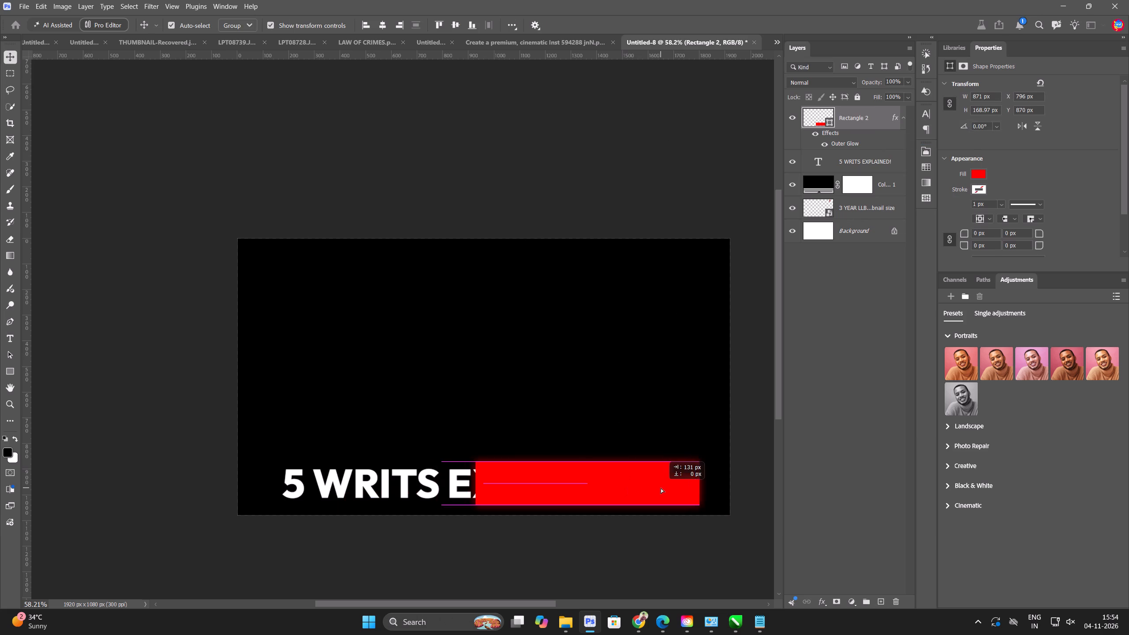
drag(665, 483, 680, 485)
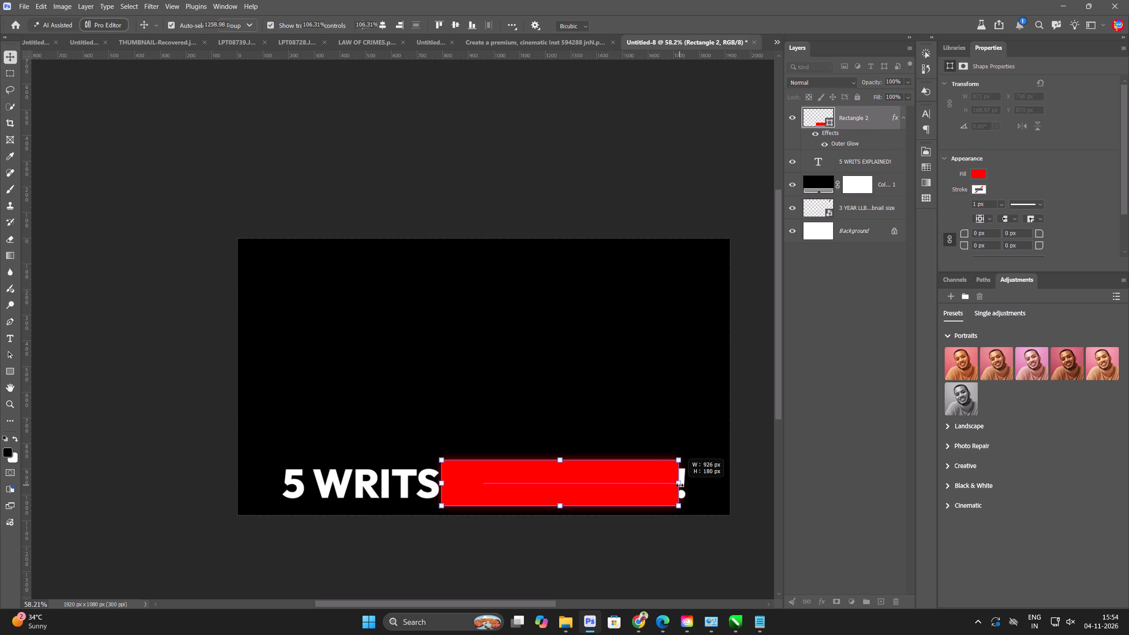
drag(680, 485, 689, 483)
drag(655, 482, 665, 482)
key(Return)
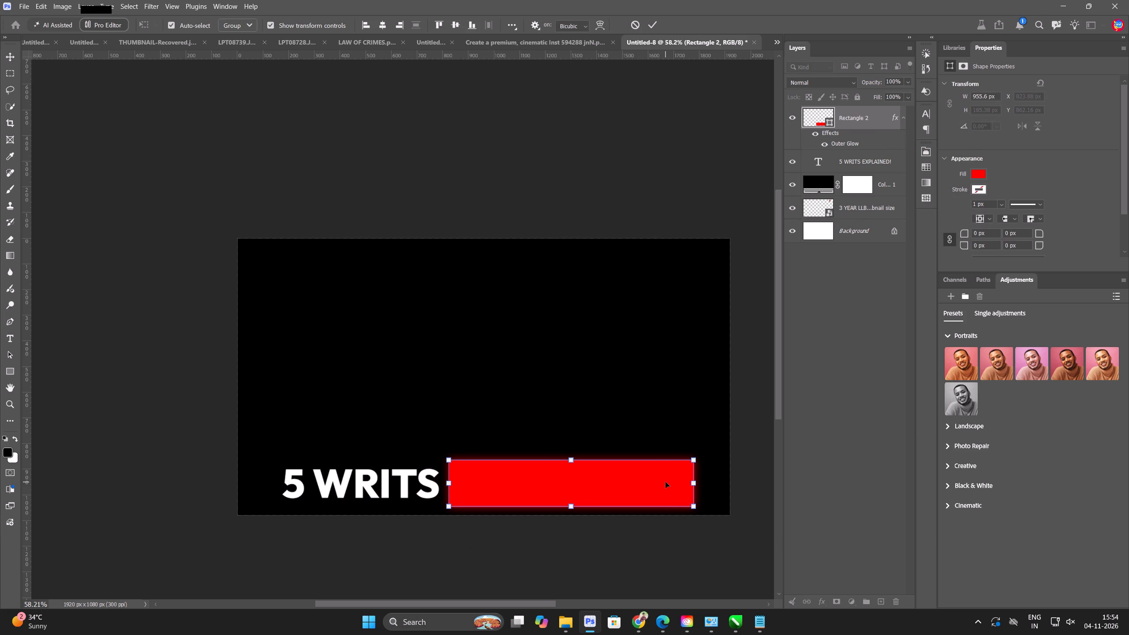
Place the red rectangle directly beneath the heading text layer and nudge it 10 px left.
key(ctrl+bracketleft)
key(ctrl+bracketleft)
key(ctrl+bracketright)
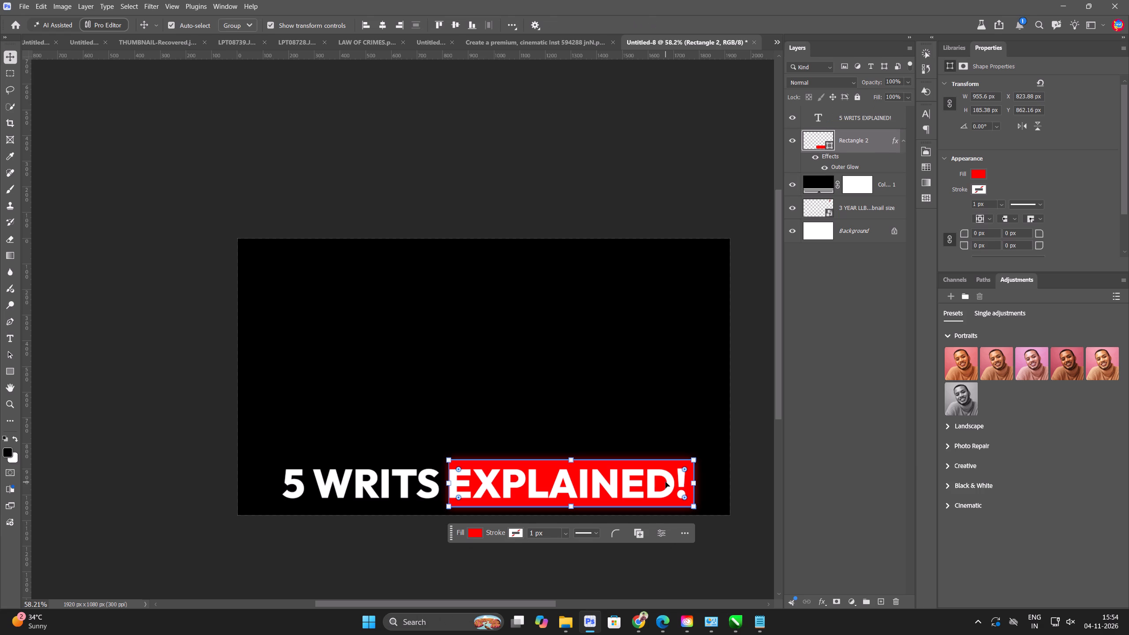
key(Left)
key(Left)
key(Left)
key(Left)
key(Left)
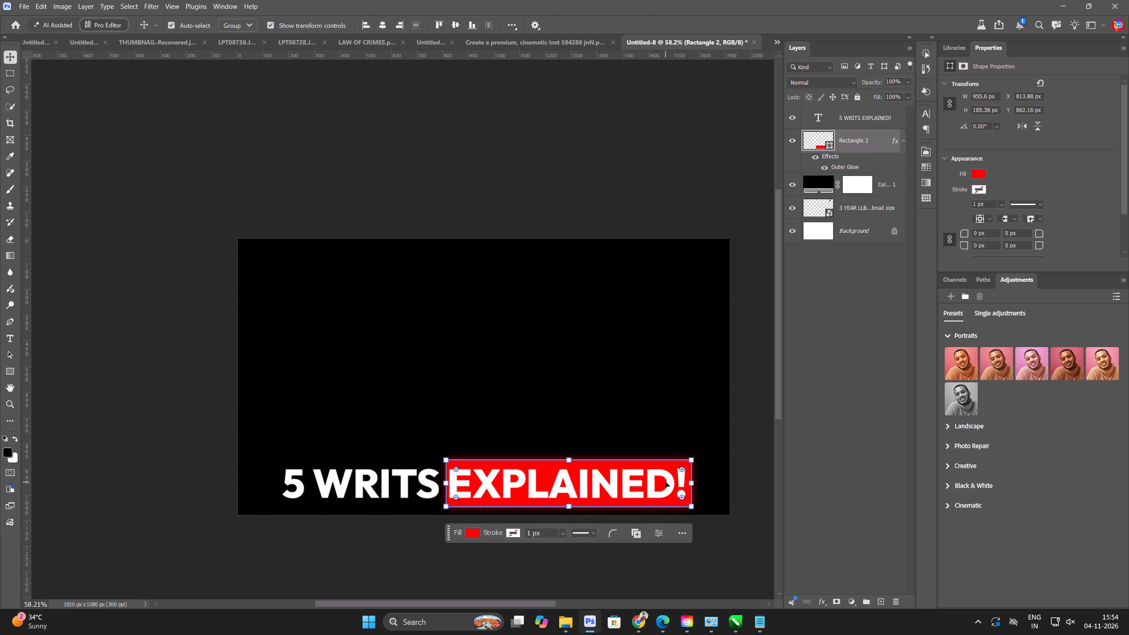
Reduce the red rectangle's height to about 151 px and recentre it around "EXPLAINED!".
scroll(658, 479, up, 15)
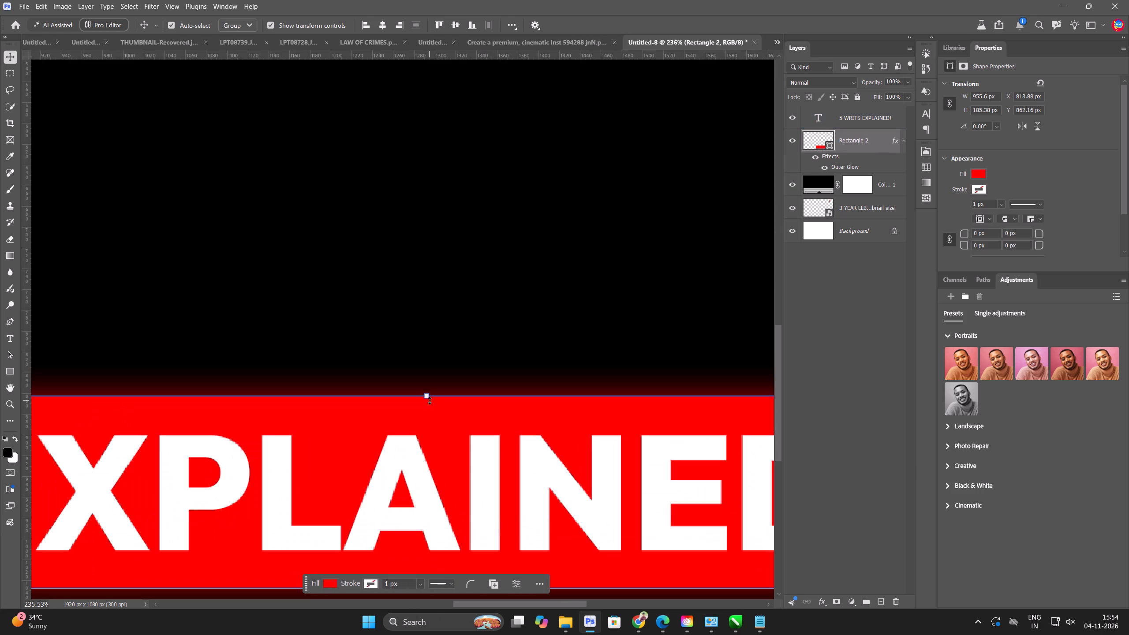
shift+drag(428, 399, 434, 433)
drag(467, 442, 463, 431)
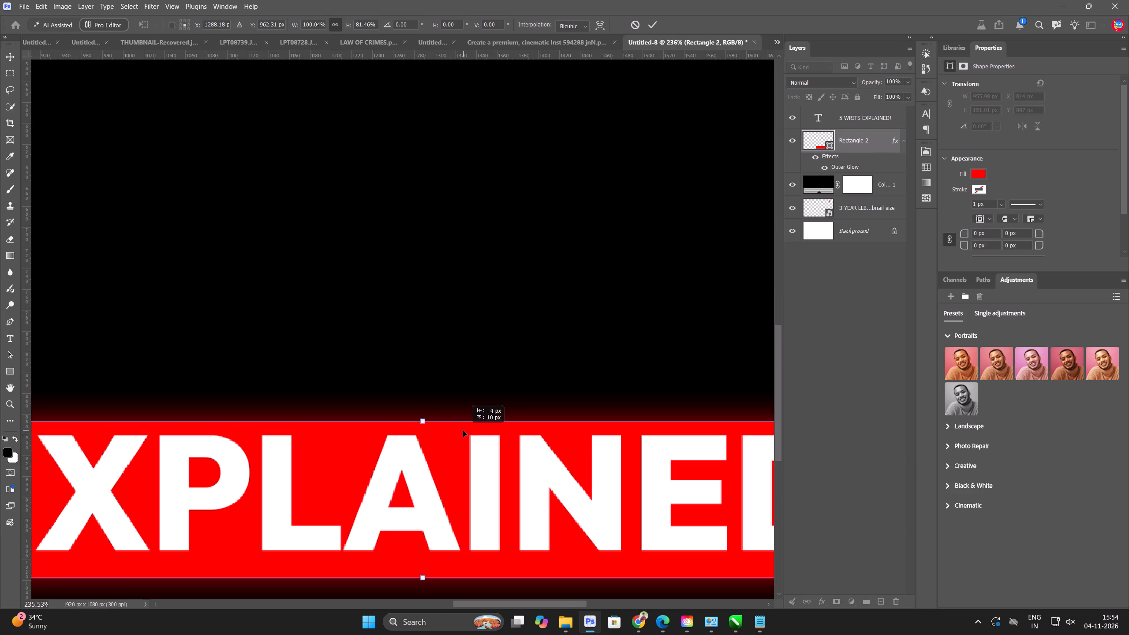
drag(463, 431, 461, 426)
key(Return)
key(Return)
key(ctrl+0)
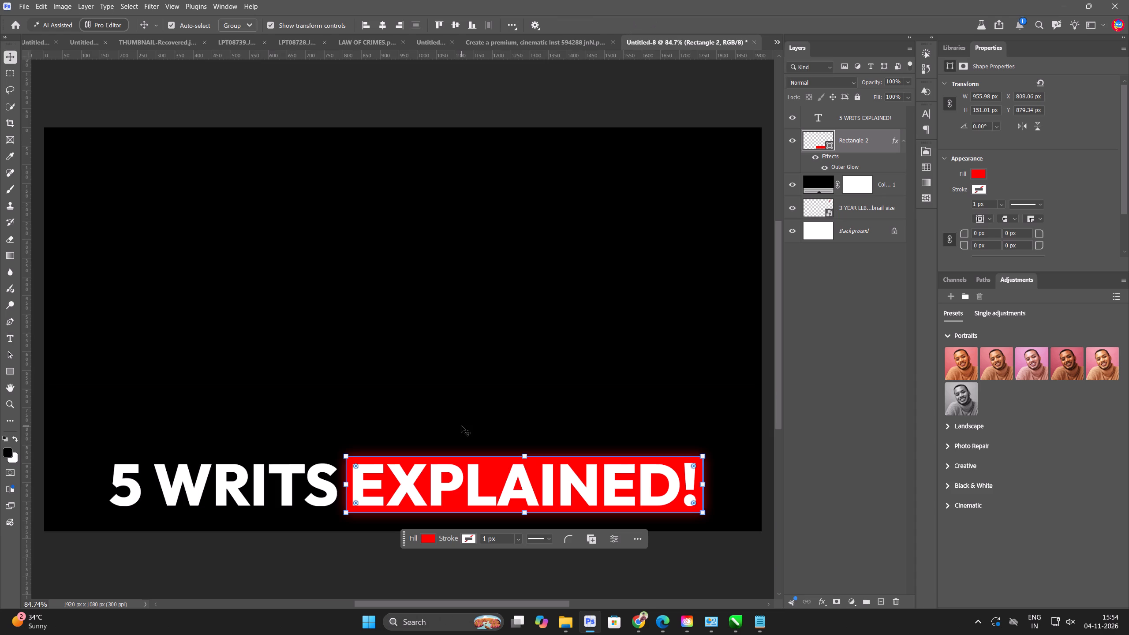
Select the heading text and red rectangle together and nudge them slightly up from the canvas's bottom edge.
click(542, 372)
scroll(542, 378, down, 11)
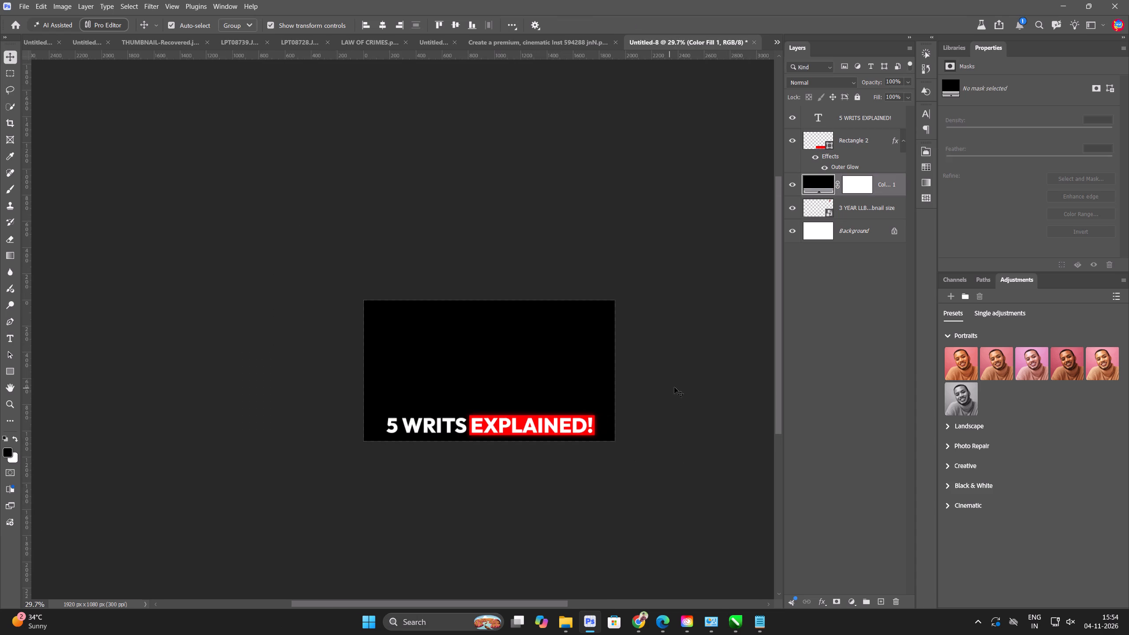
drag(692, 385, 350, 505)
key(Up)
key(Up)
key(Up)
key(Up)
key(Up)
key(Up)
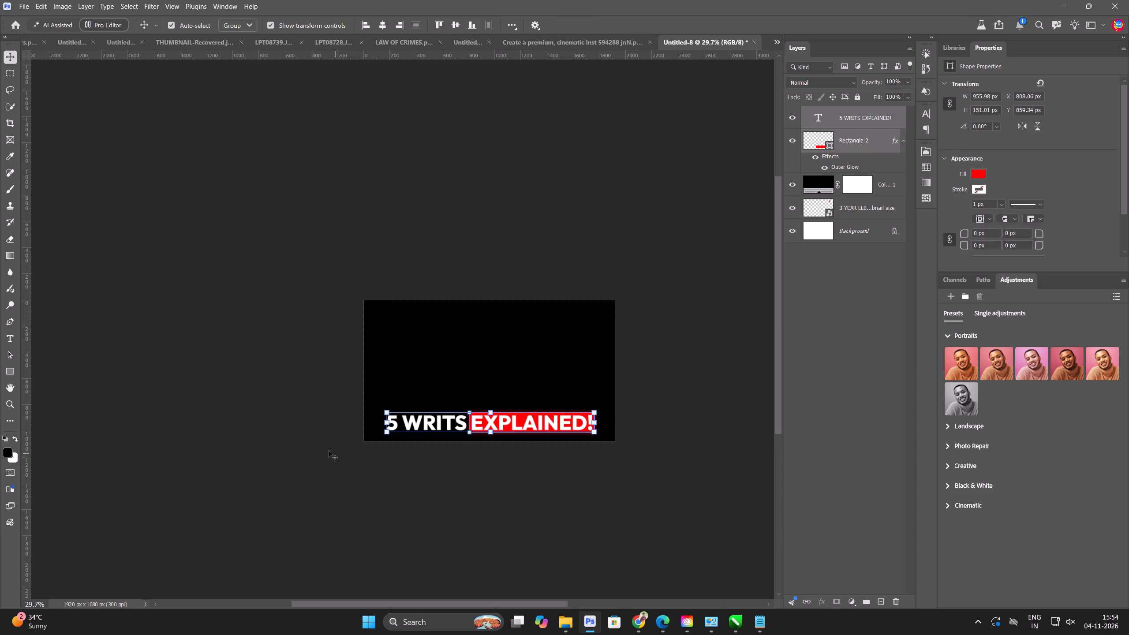
key(Up)
drag(311, 447, 313, 460)
key(ctrl+0)
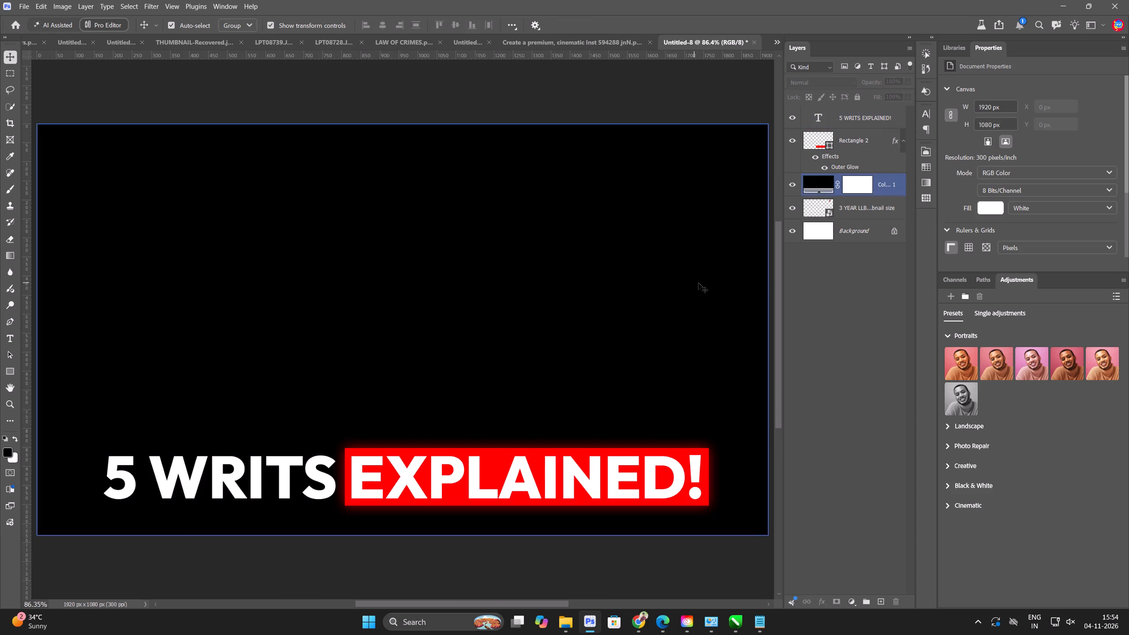
Move the 3 YEAR LLB logo layer above the red rectangle, directly beneath the heading text layer.
drag(855, 207, 855, 123)
click(531, 99)
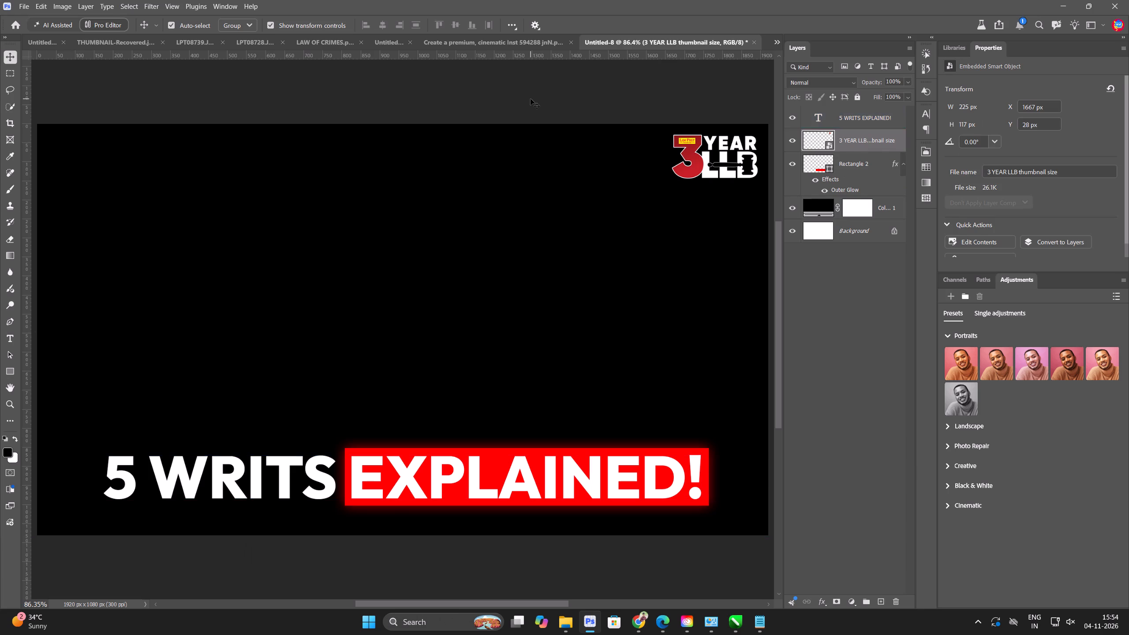
Switch to the LPT Design Sheet in Chrome and copy "CONSTITUTIONAL LAW" from the SHIVANI MAM row's title cell.
key(alt+Tab)
double_click(208, 344)
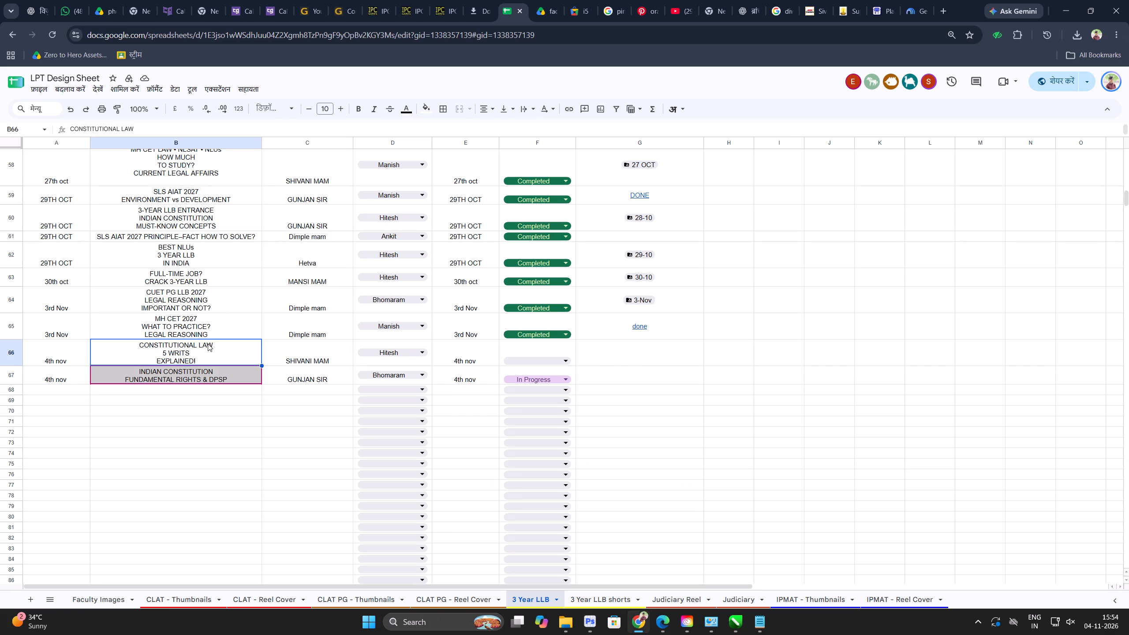
drag(239, 344, 77, 332)
key(ctrl+c)
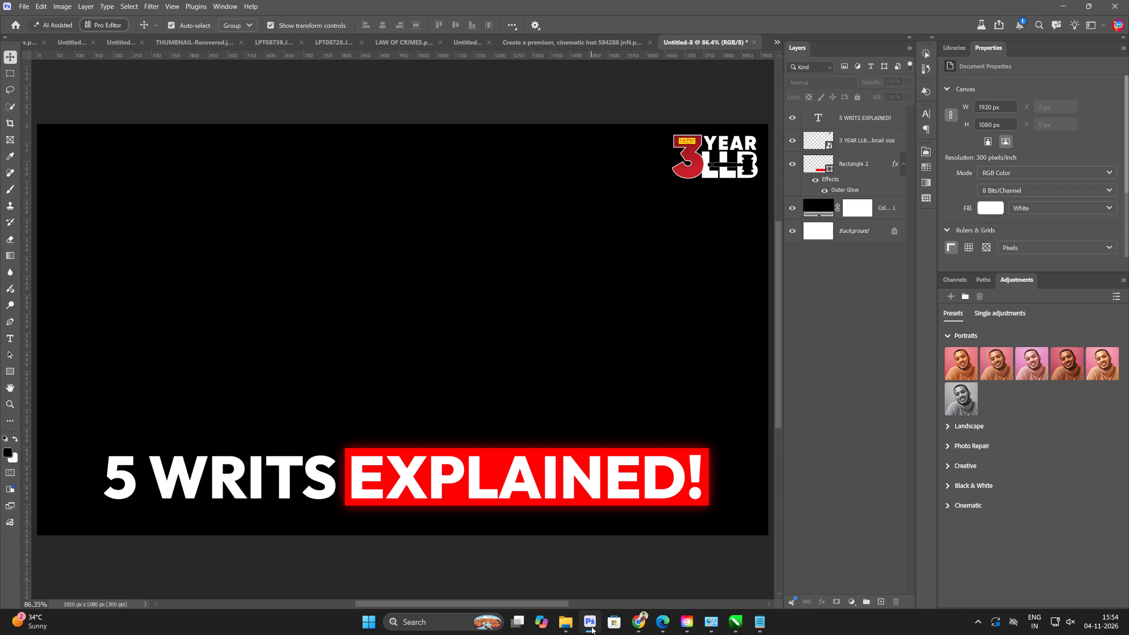
key(ctrl+0)
key(ctrl+shift+m)
double_click(148, 178)
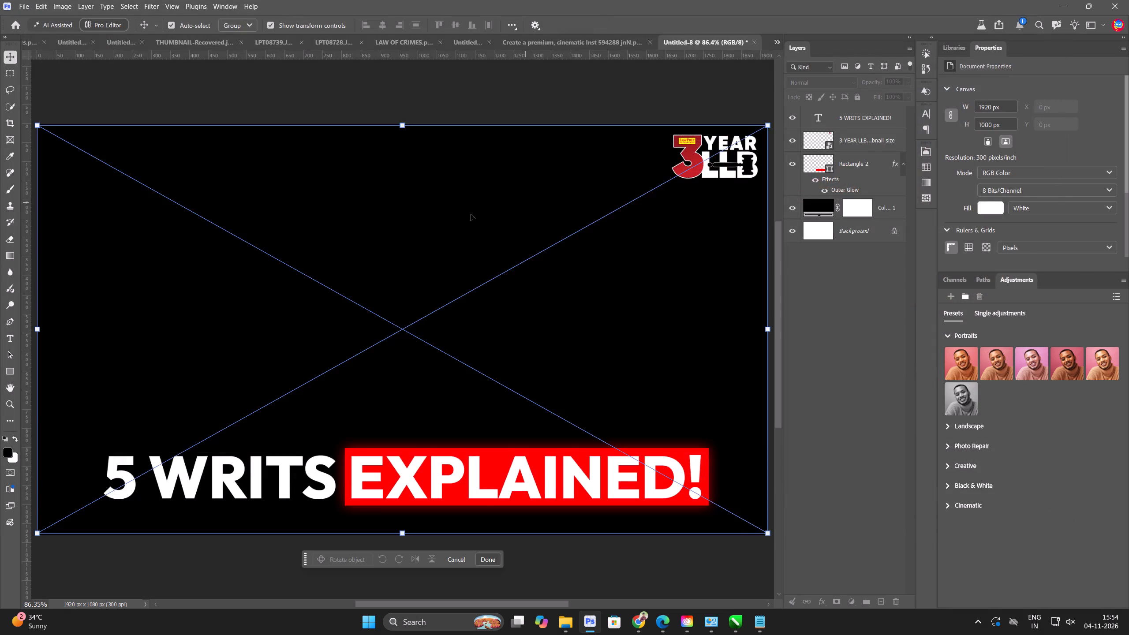
scroll(469, 214, down, 5)
scroll(428, 193, up, 1)
drag(430, 155, 431, 132)
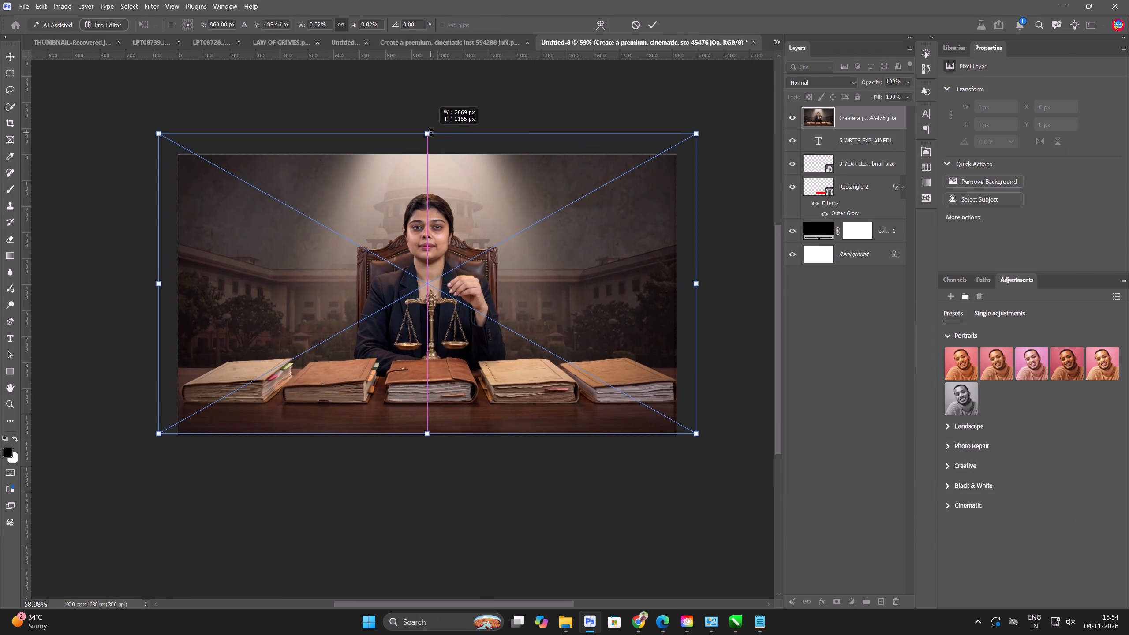
drag(431, 132, 431, 131)
key(Return)
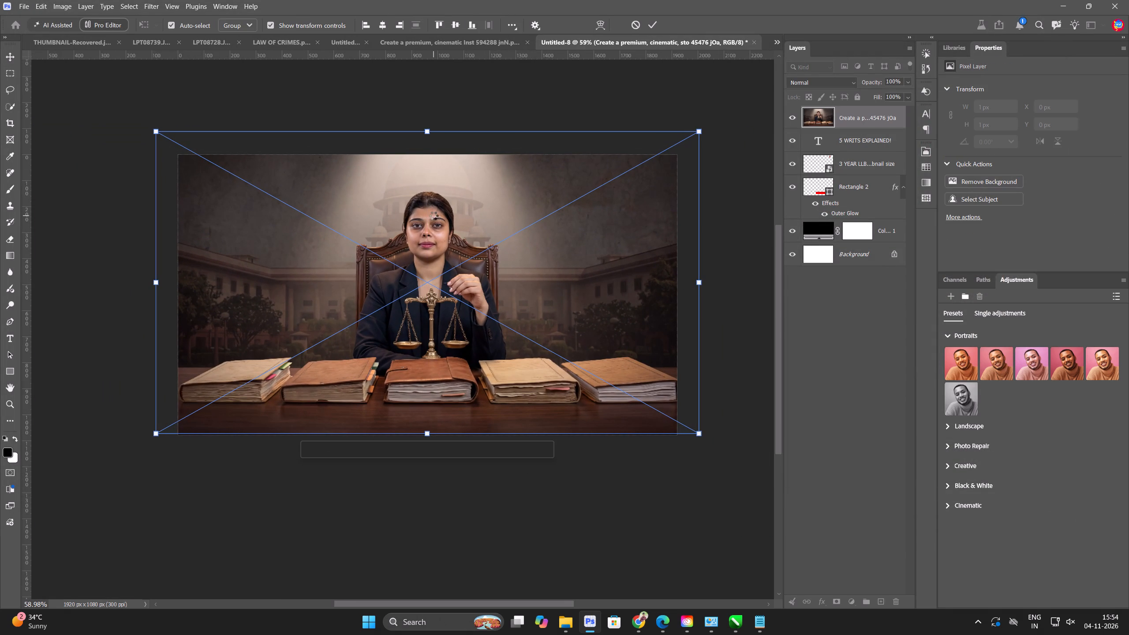
Reorder the teacher image layer beneath the red rectangle and directly above the black colour fill.
key(ctrl+bracketleft)
key(ctrl+bracketleft)
key(ctrl+bracketleft)
key(ctrl+bracketleft)
key(ctrl+bracketright)
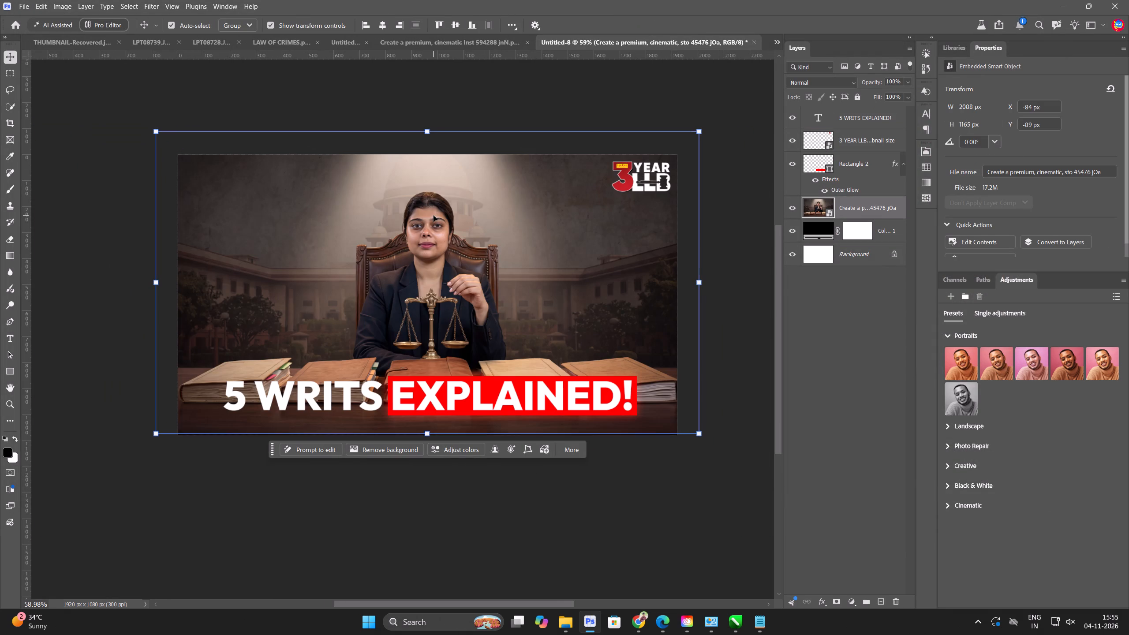
Move the teacher background up about 38 px, keeping it horizontally centred.
drag(511, 342, 511, 330)
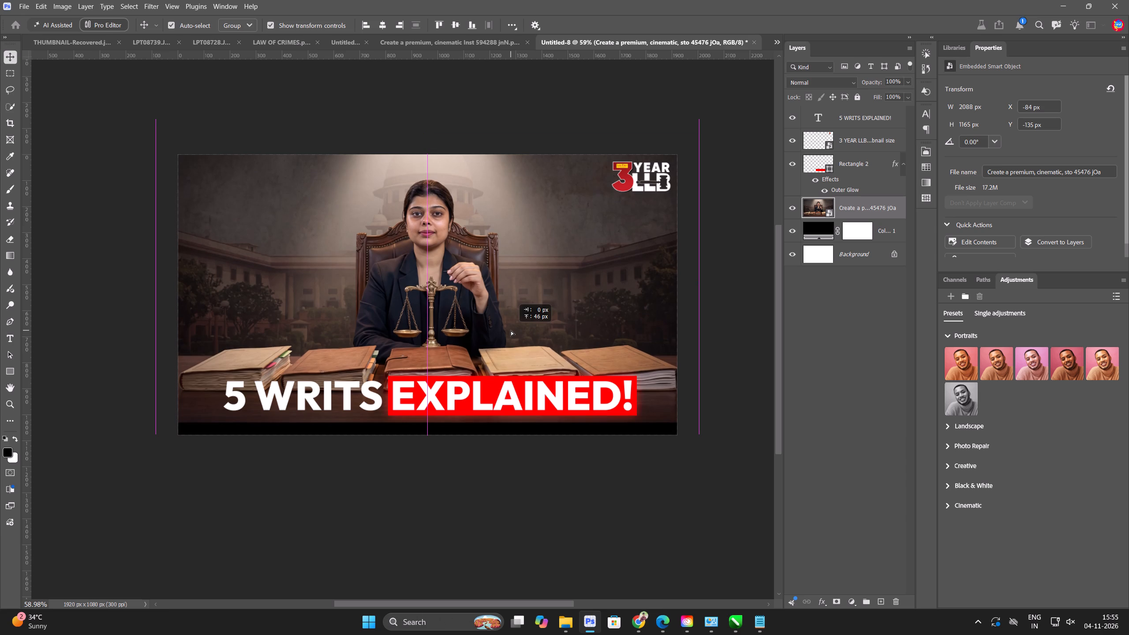
drag(511, 330, 511, 332)
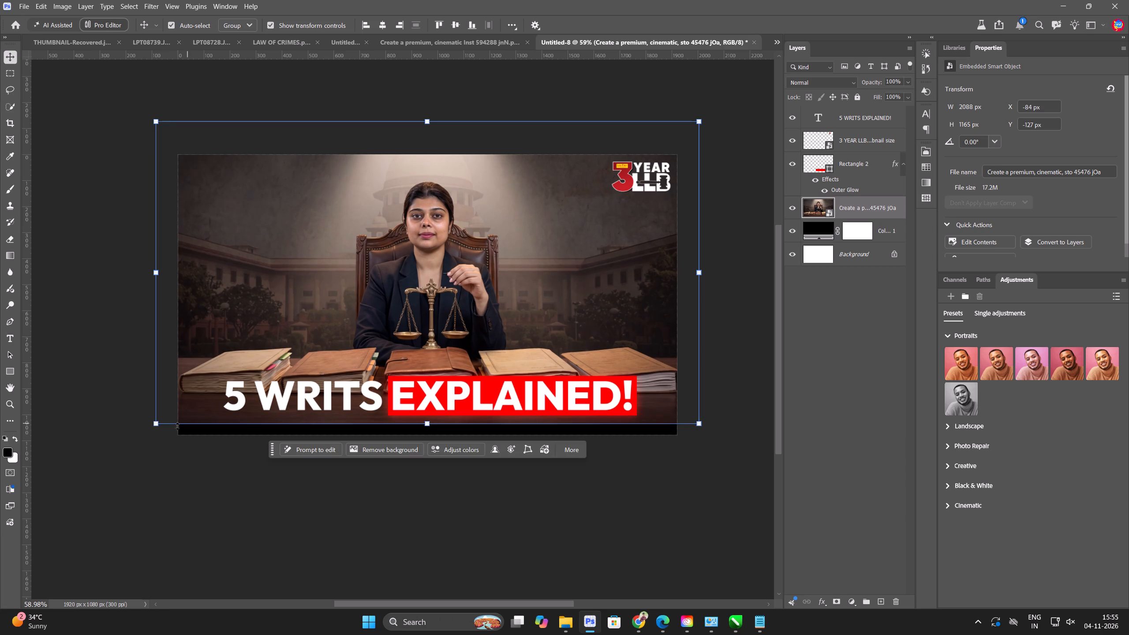
click(127, 441)
click(478, 287)
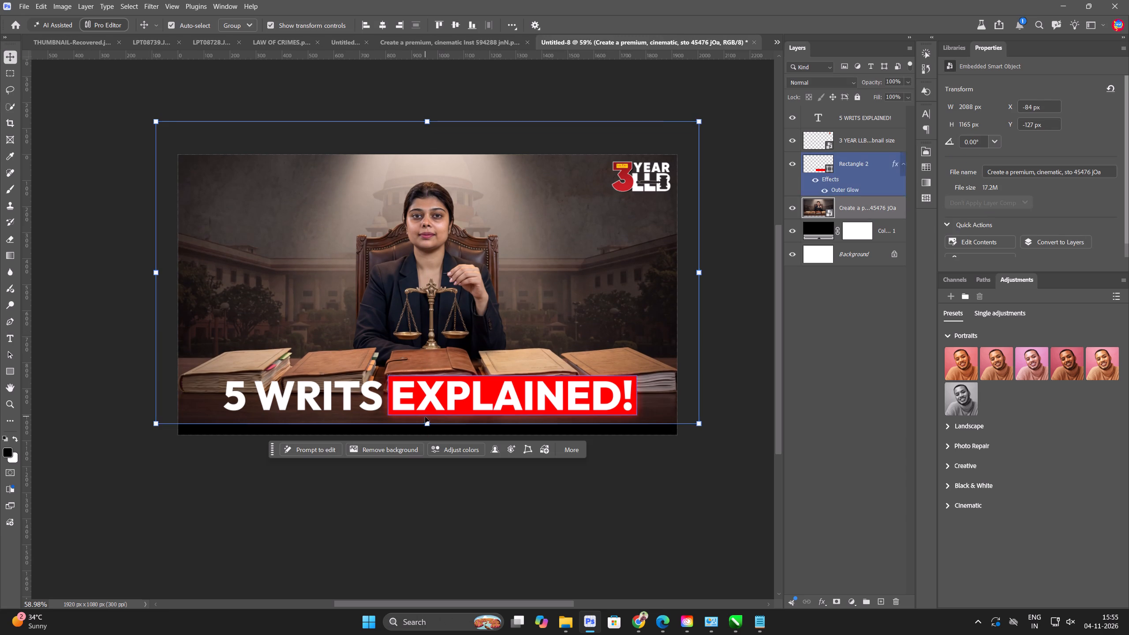
Scale the teacher background down to about 1930 px wide and reposition it at about X -5 px, Y -74 px.
drag(426, 424, 426, 401)
drag(441, 330, 441, 346)
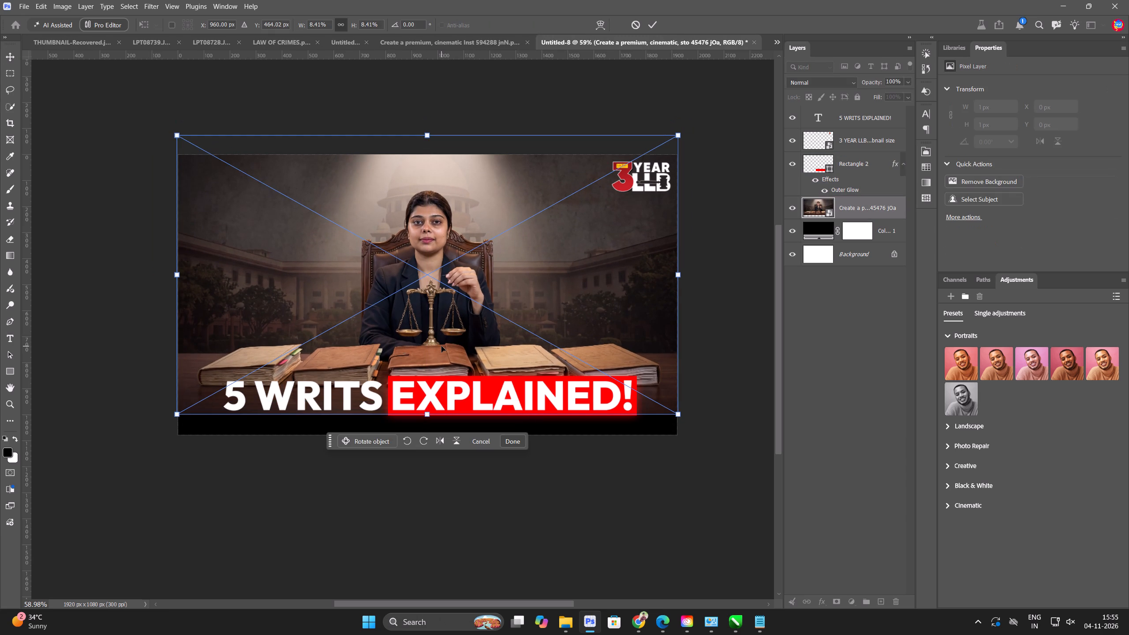
key(Return)
Copy the black-to-transparent gradient fill layer from Untitled-4 and paste it into Untitled-8 directly above the teacher image.
click(852, 603)
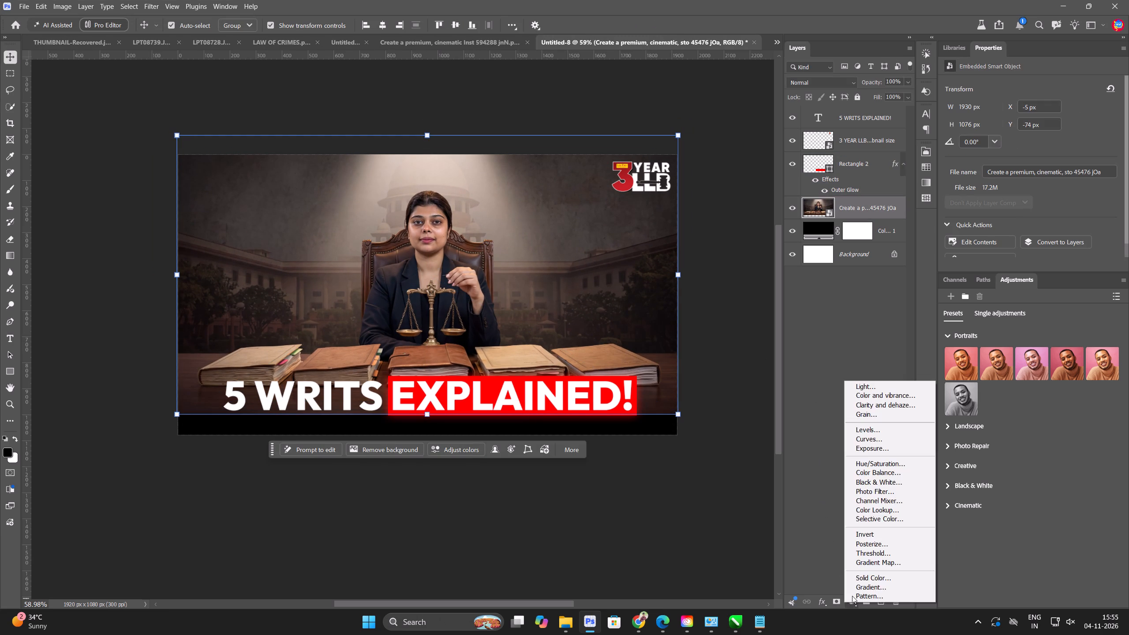
click(812, 559)
click(406, 34)
click(344, 39)
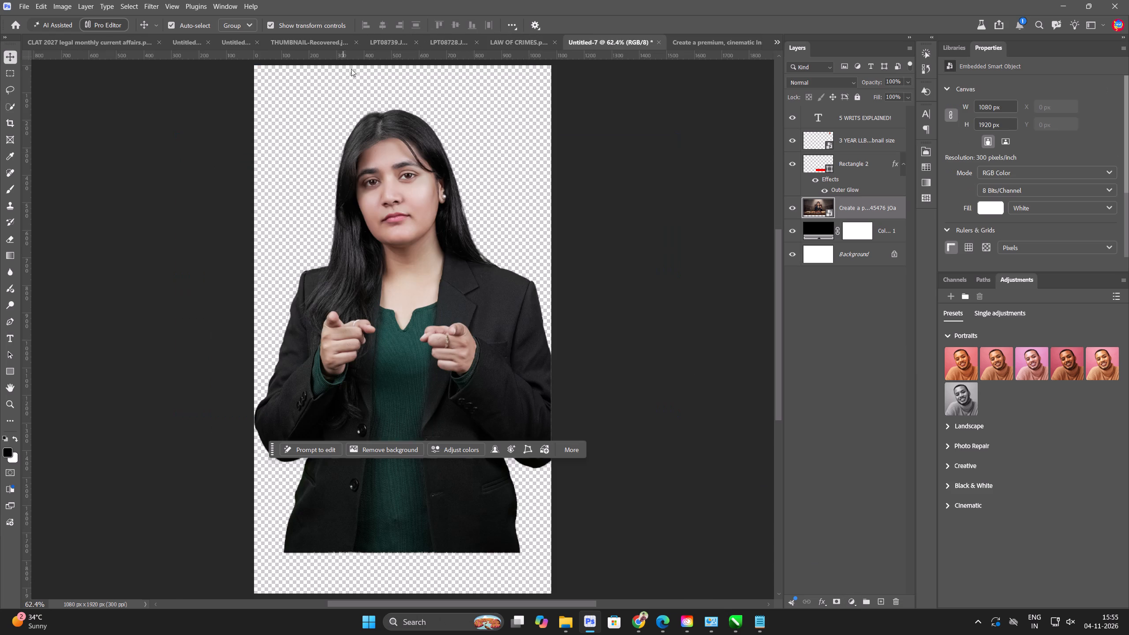
click(776, 43)
click(809, 81)
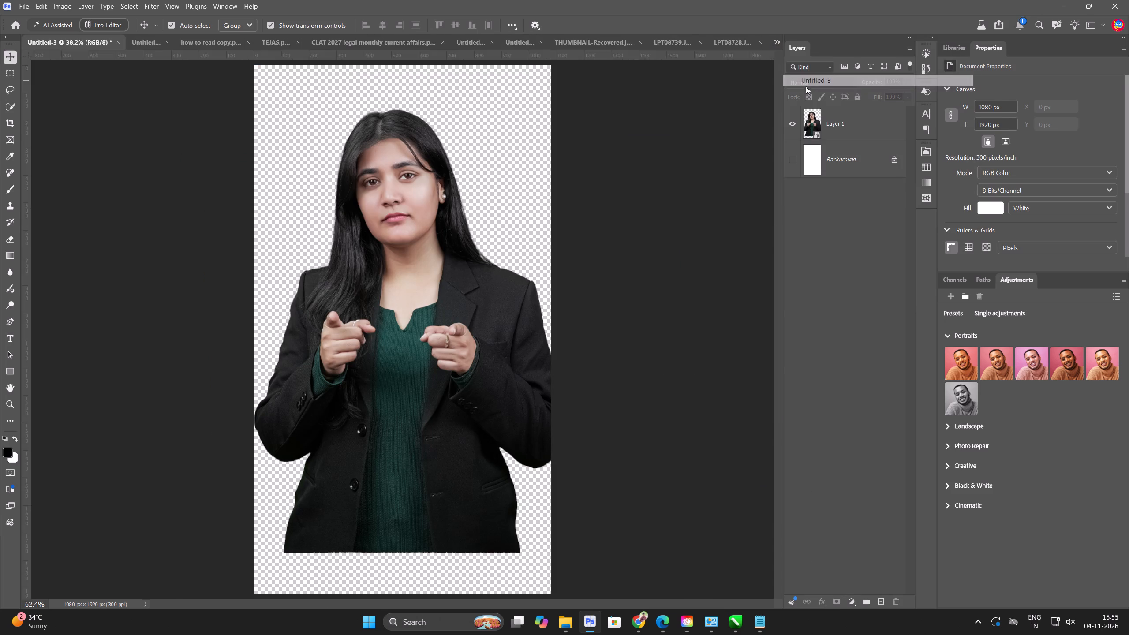
key(ctrl+Tab)
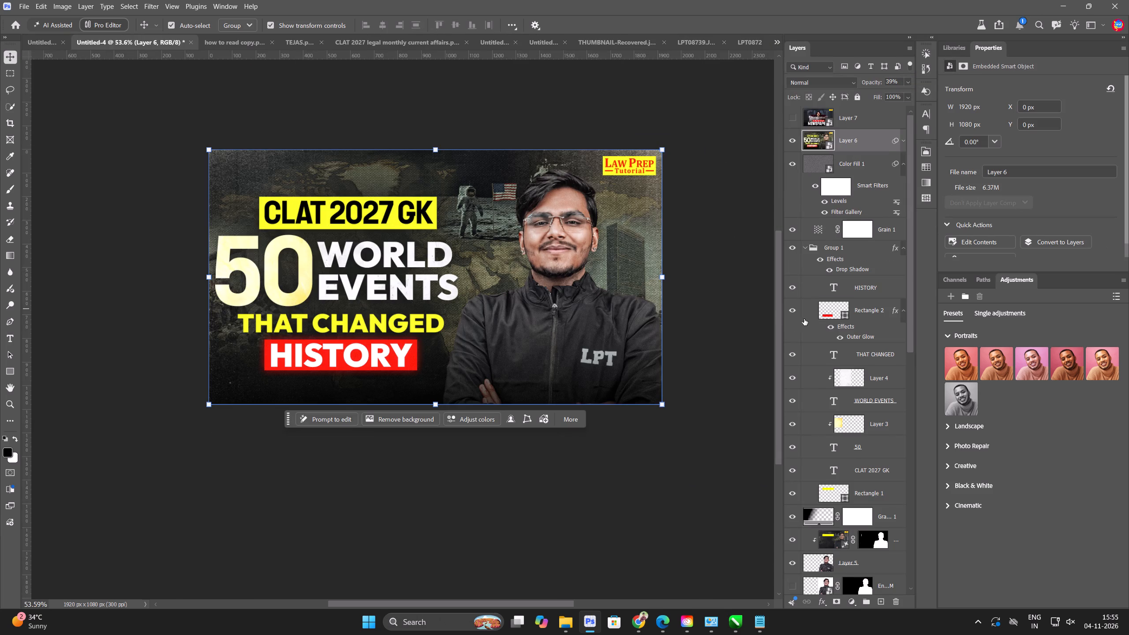
scroll(835, 355, down, 4)
click(894, 424)
key(ctrl+c)
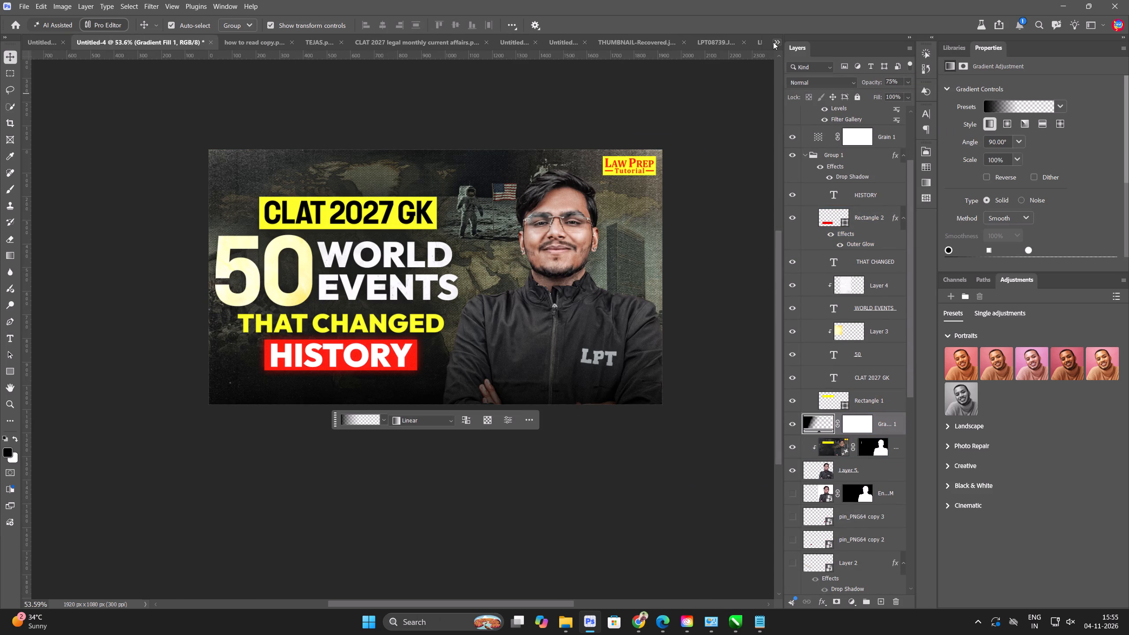
click(773, 42)
click(829, 233)
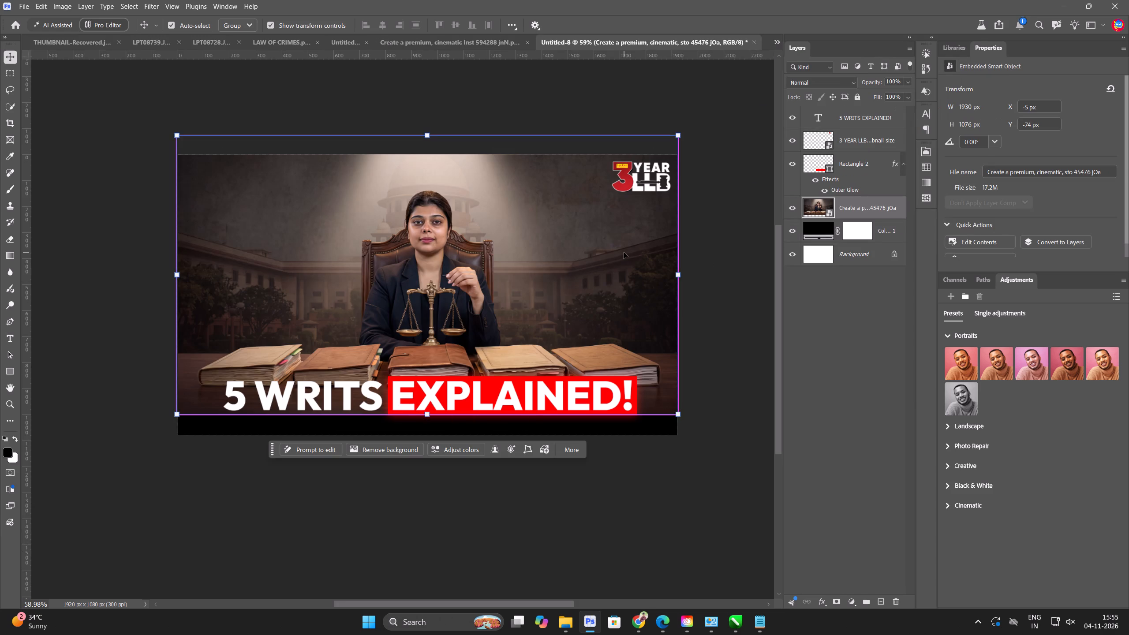
key(ctrl+v)
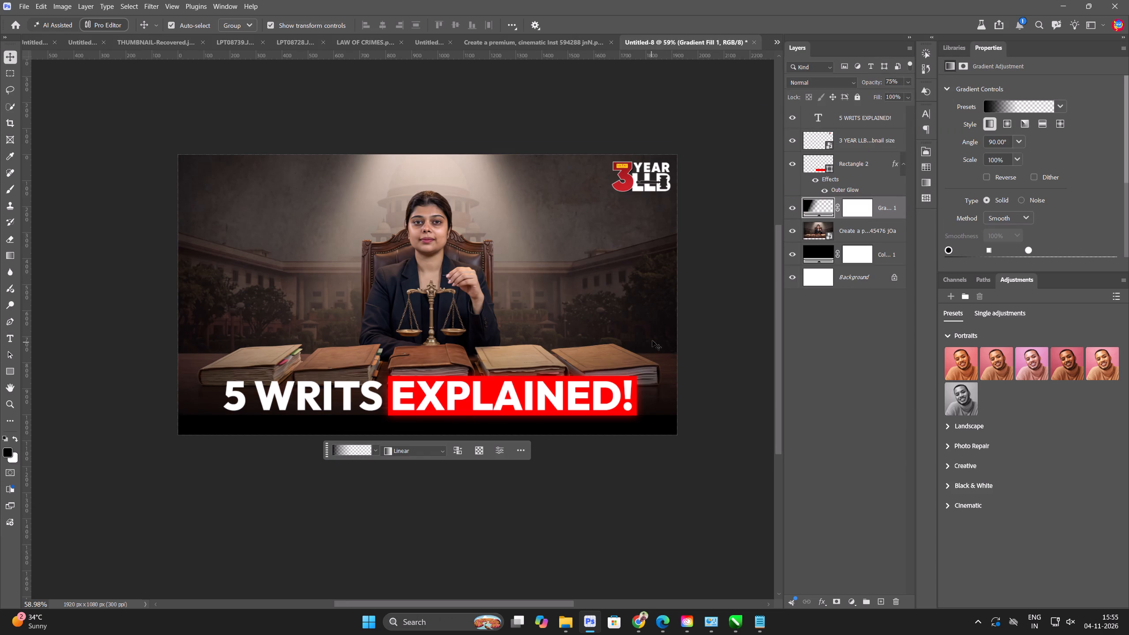
Move the 5 WRITS EXPLAINED! heading and its red rectangle together about 48 px down and 15 px right.
scroll(509, 400, up, 3)
drag(685, 493, 240, 382)
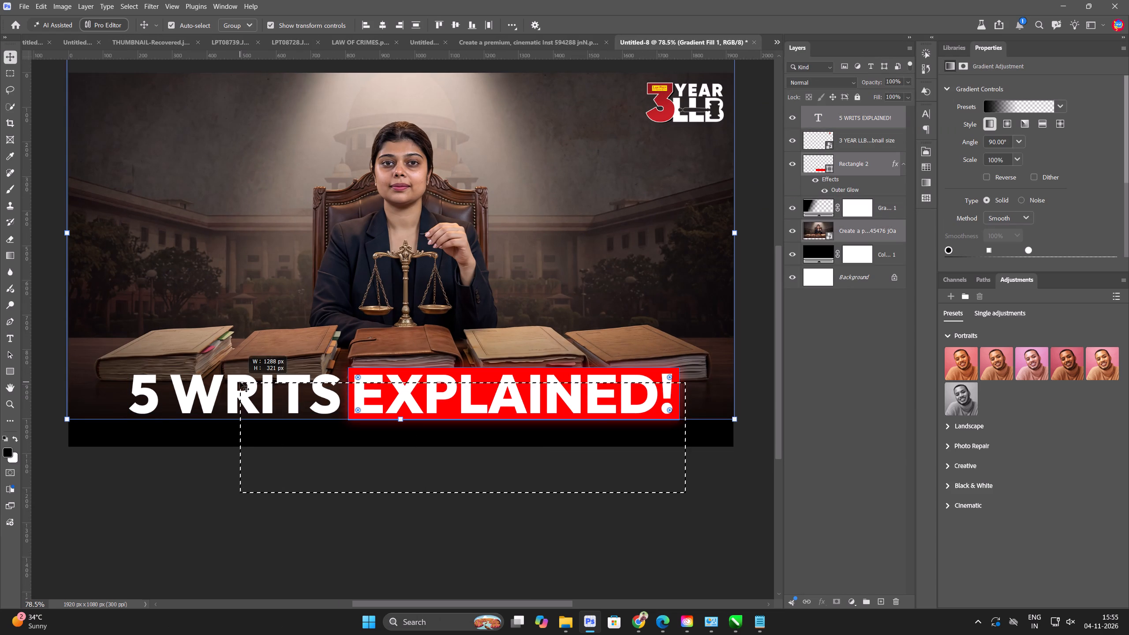
drag(240, 382, 239, 382)
ctrl+click(854, 227)
drag(555, 406, 555, 422)
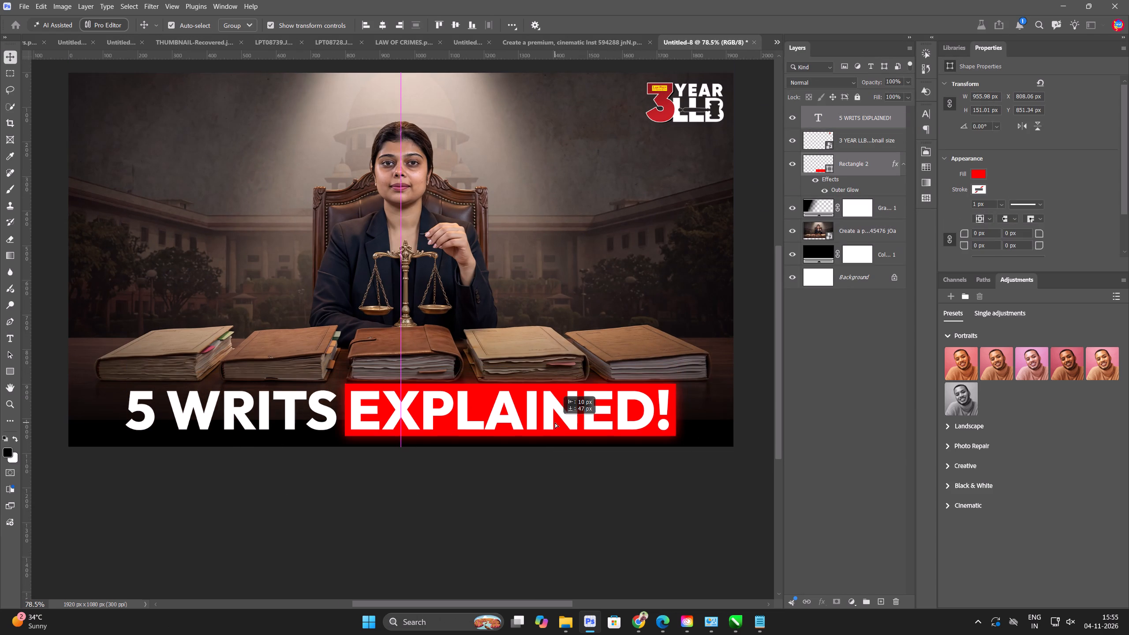
drag(555, 422, 557, 423)
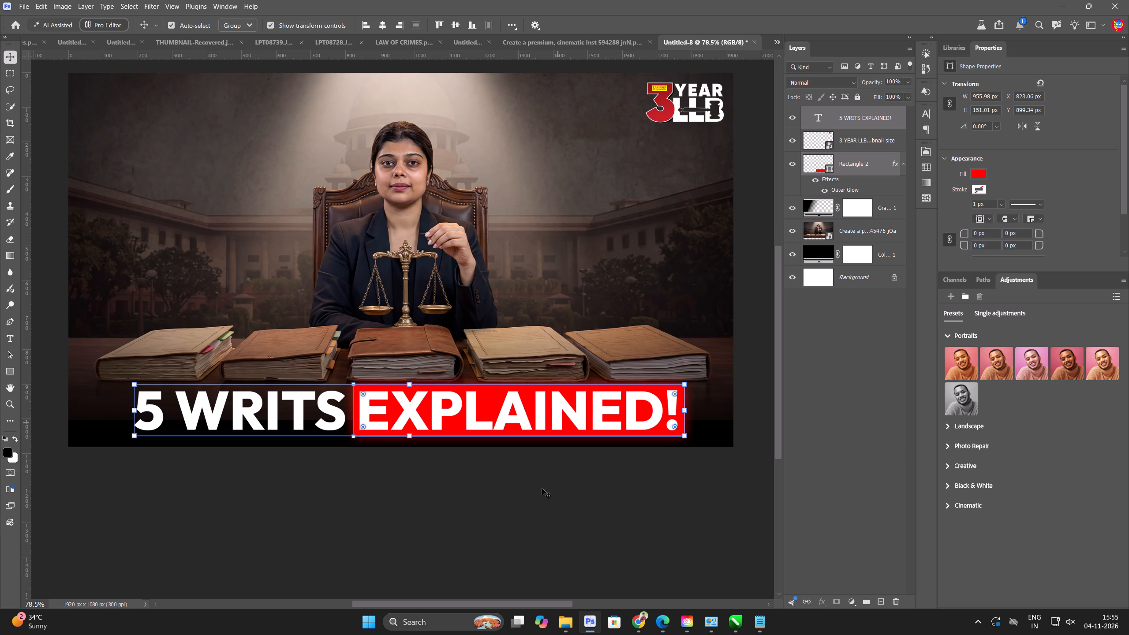
click(572, 514)
Select the subject of the teacher image automatically and duplicate the teacher, chair and law files onto a separate layer.
scroll(529, 387, down, 5)
scroll(484, 192, up, 4)
scroll(454, 287, up, 1)
click(454, 287)
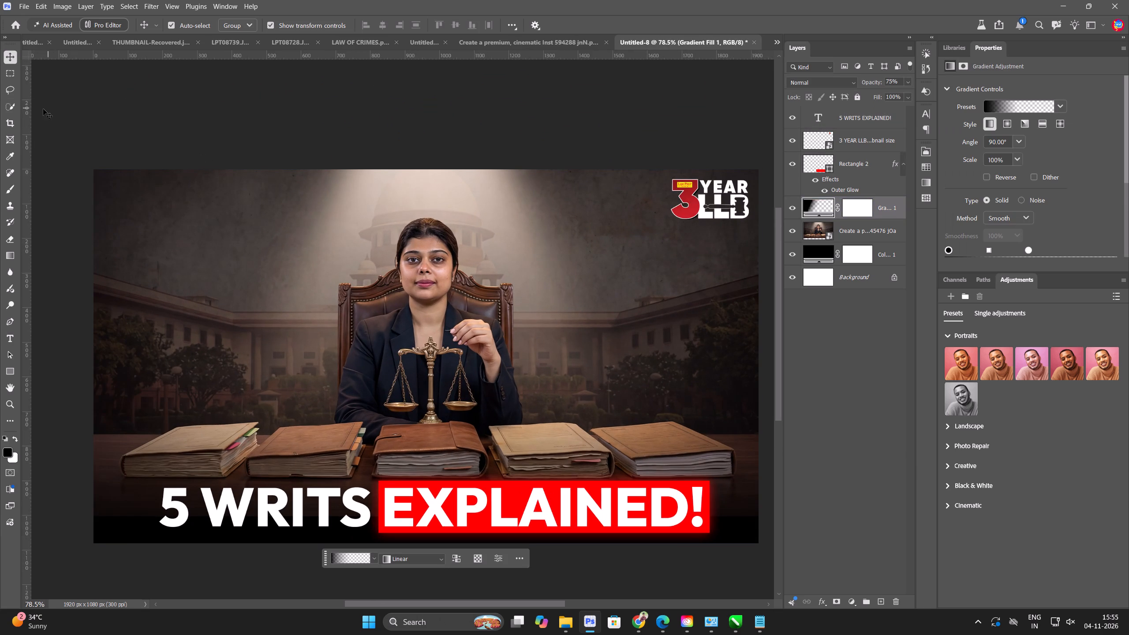
click(14, 104)
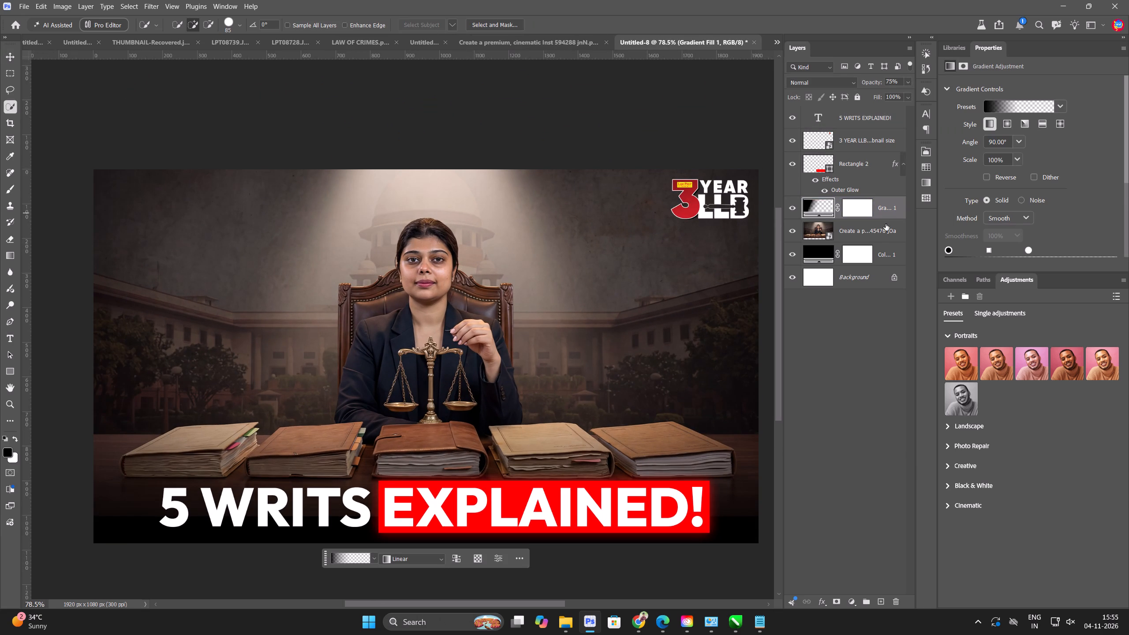
click(876, 237)
click(411, 19)
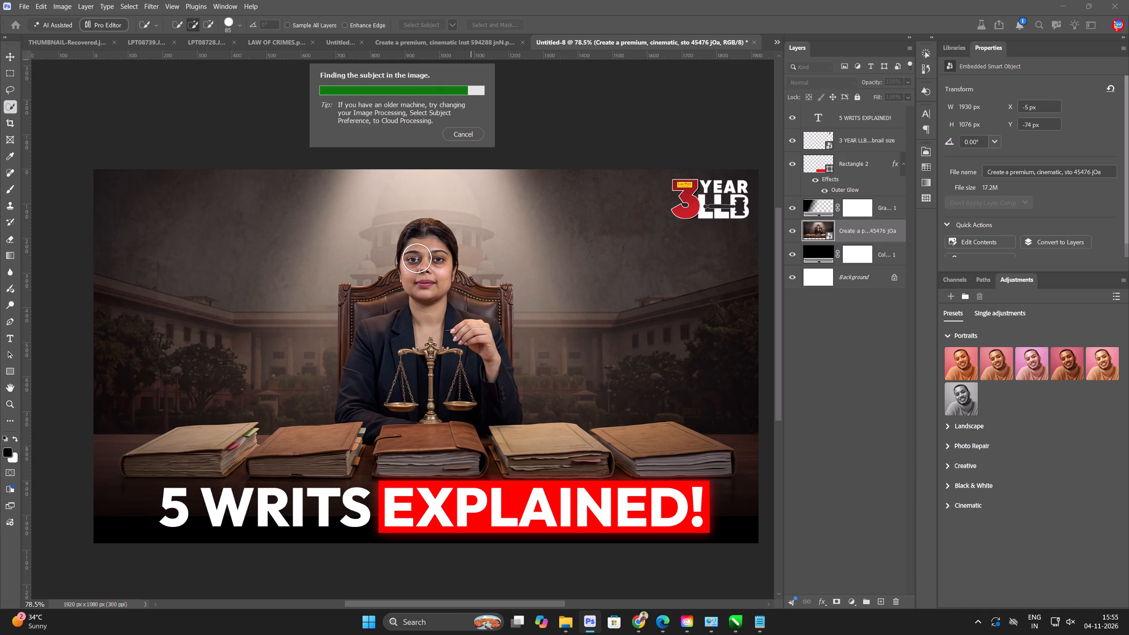
scroll(460, 243, up, 1)
scroll(460, 243, down, 5)
scroll(460, 243, up, 5)
scroll(460, 243, down, 5)
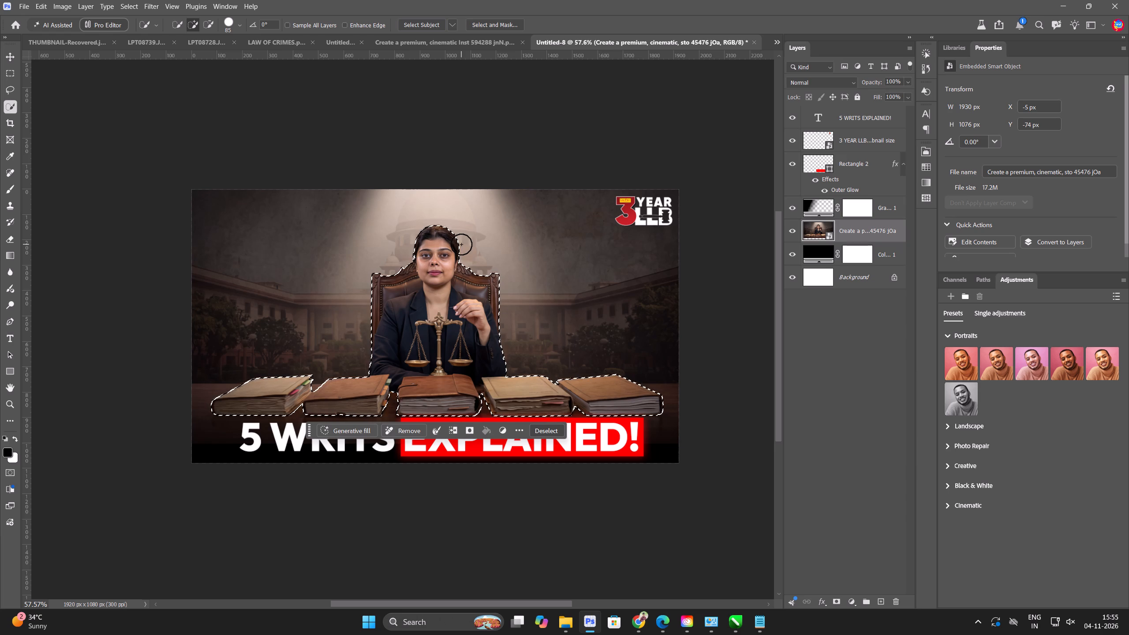
key(ctrl+j)
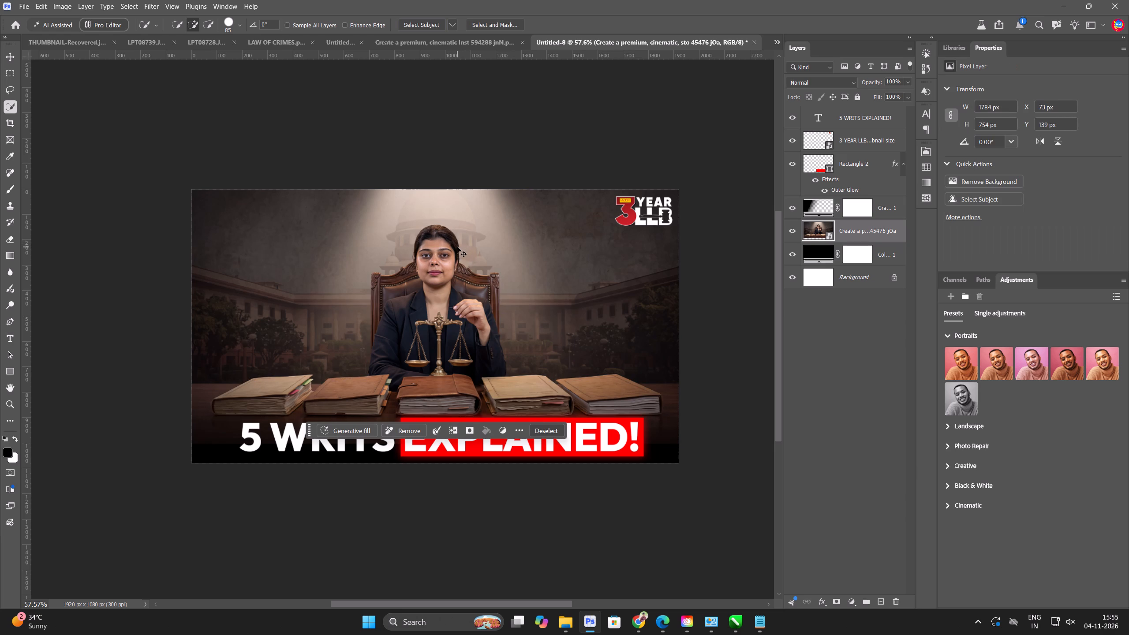
Copy the adjacent layers from Layer 3 copy down to the annie-spratt texture in Untitled-4 and paste them into Untitled-8 above the subject cutout.
click(443, 42)
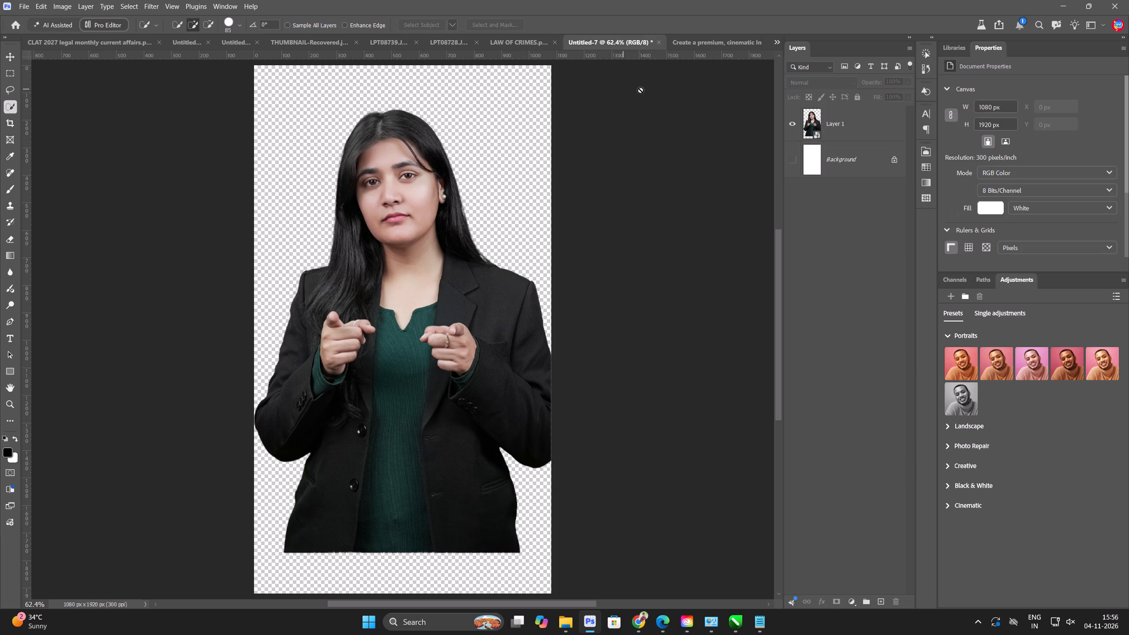
click(779, 41)
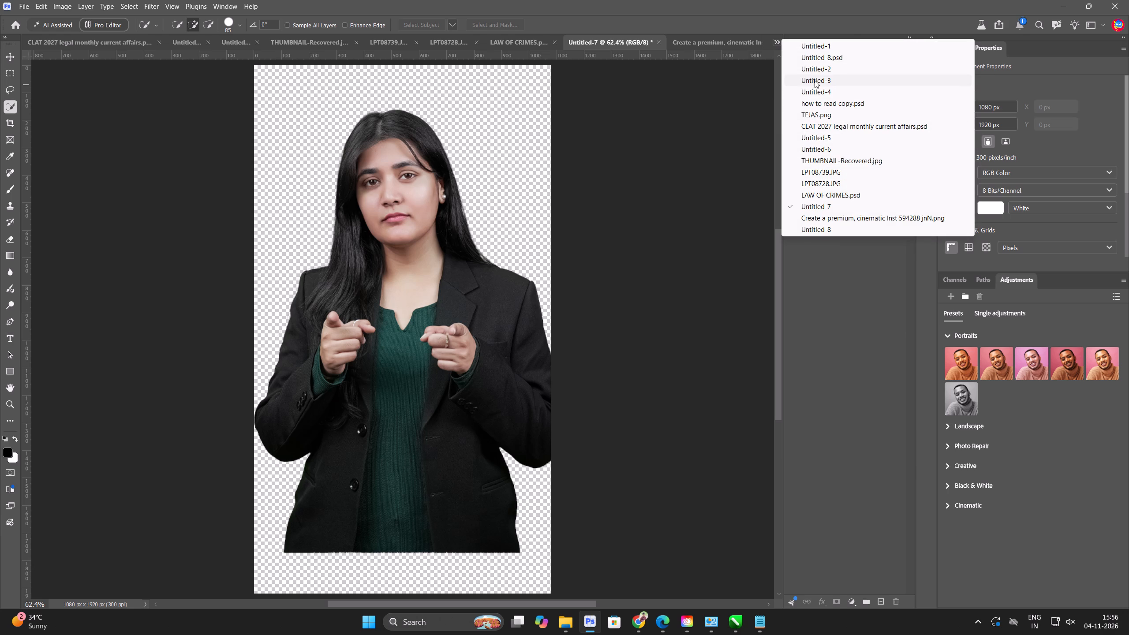
click(817, 96)
scroll(860, 314, down, 19)
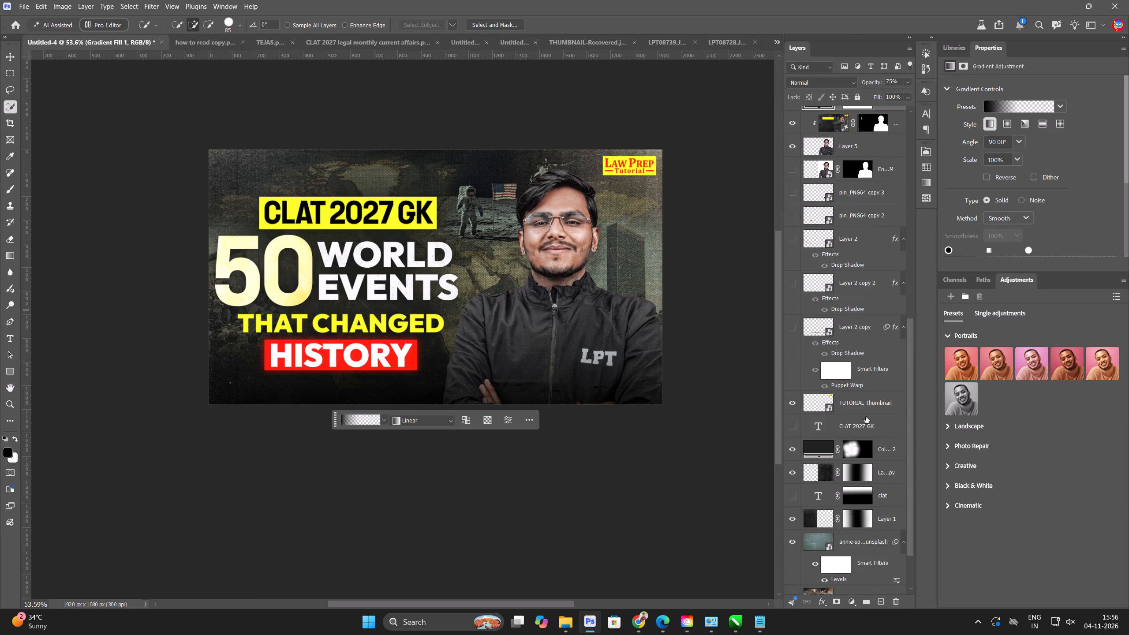
scroll(866, 417, down, 5)
click(890, 392)
click(889, 412)
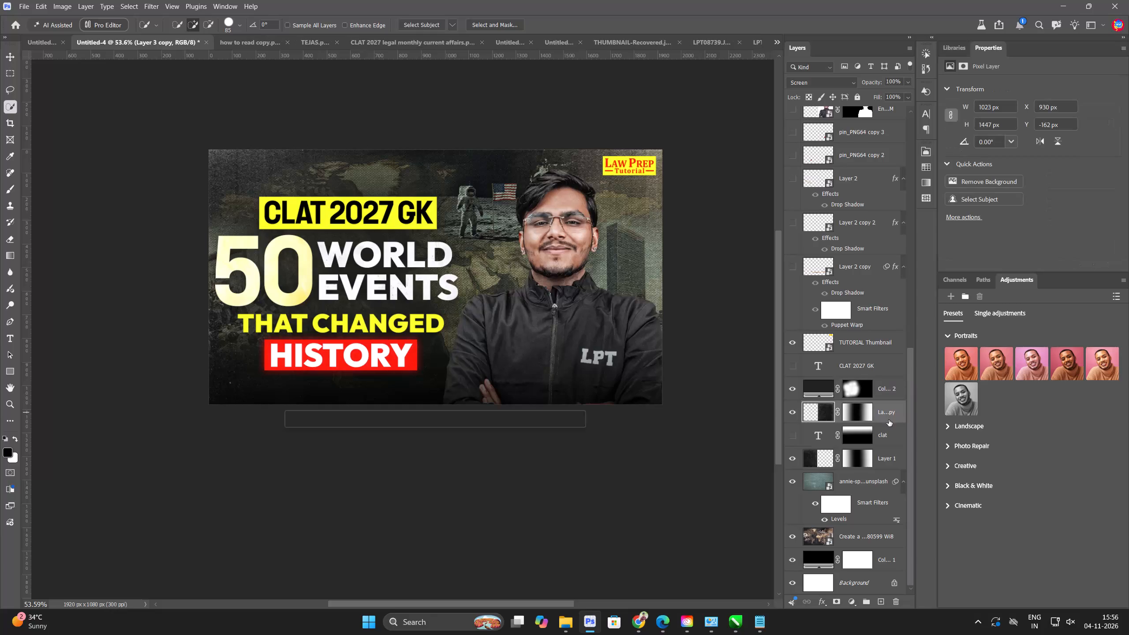
shift+click(886, 484)
key(ctrl+c)
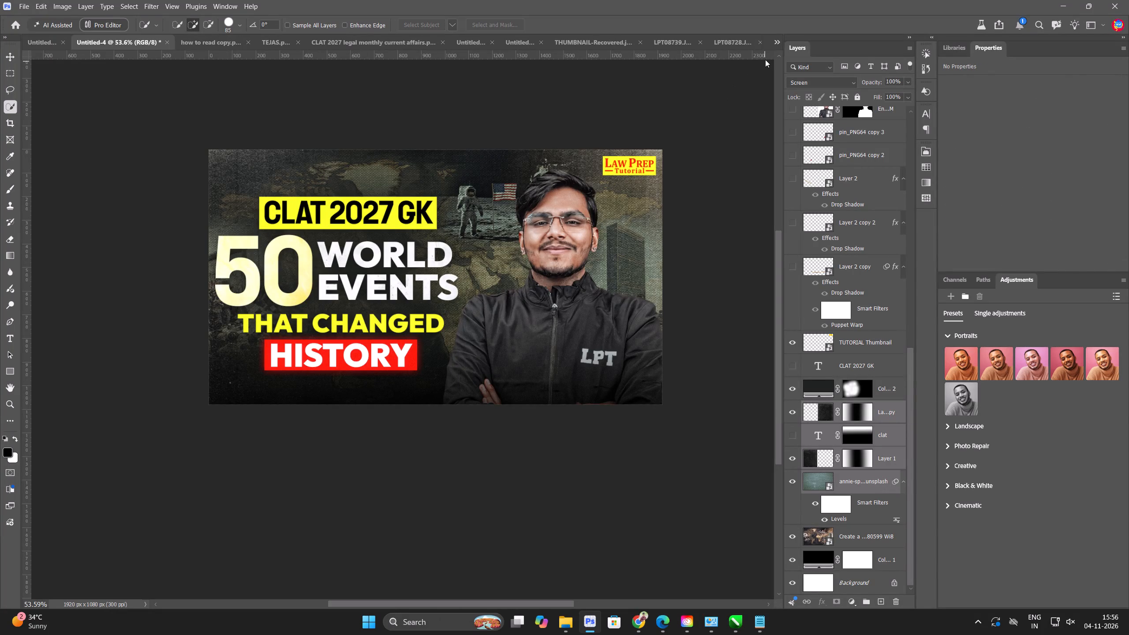
click(772, 37)
click(776, 43)
click(827, 224)
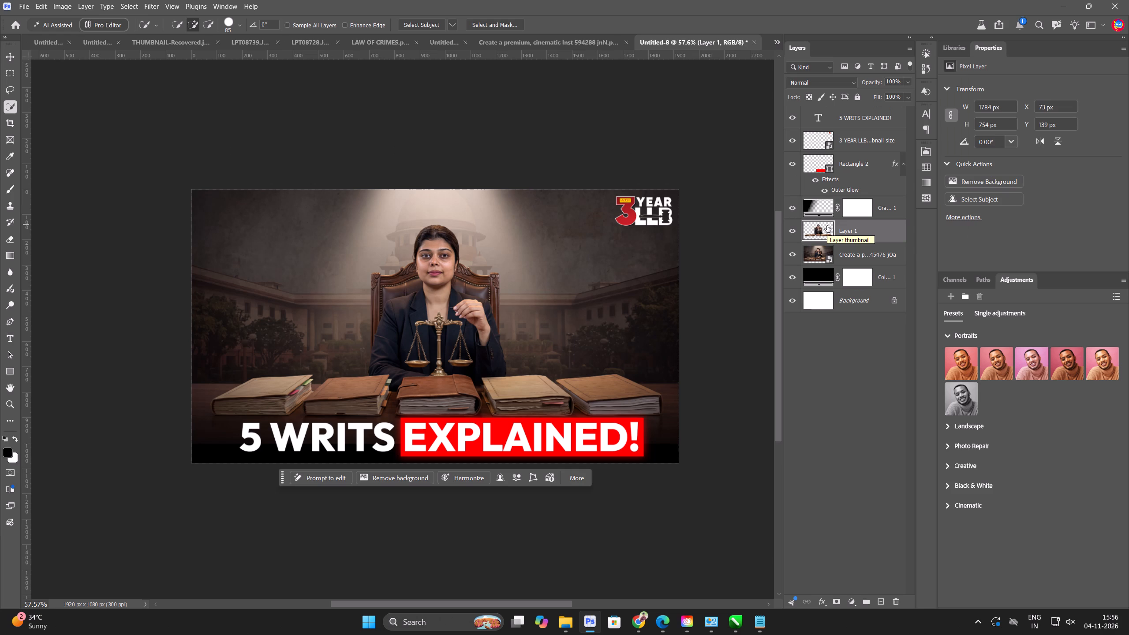
key(ctrl+v)
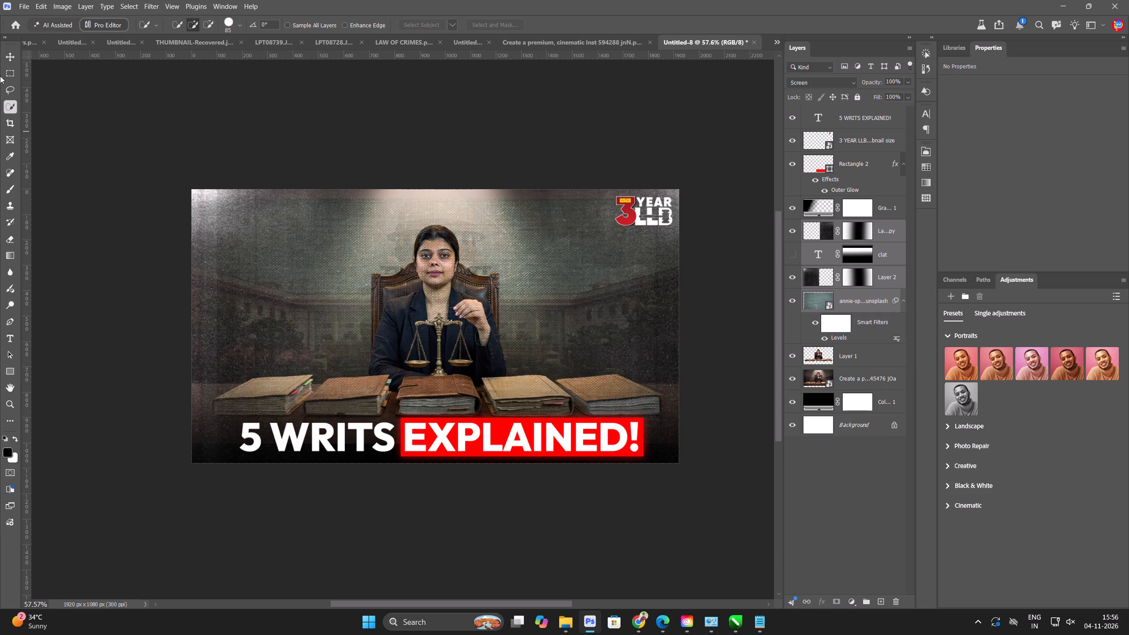
Move the pasted texture layers about 120 px left and 208 px up so they cover the whole canvas.
click(9, 58)
key(ctrl+t)
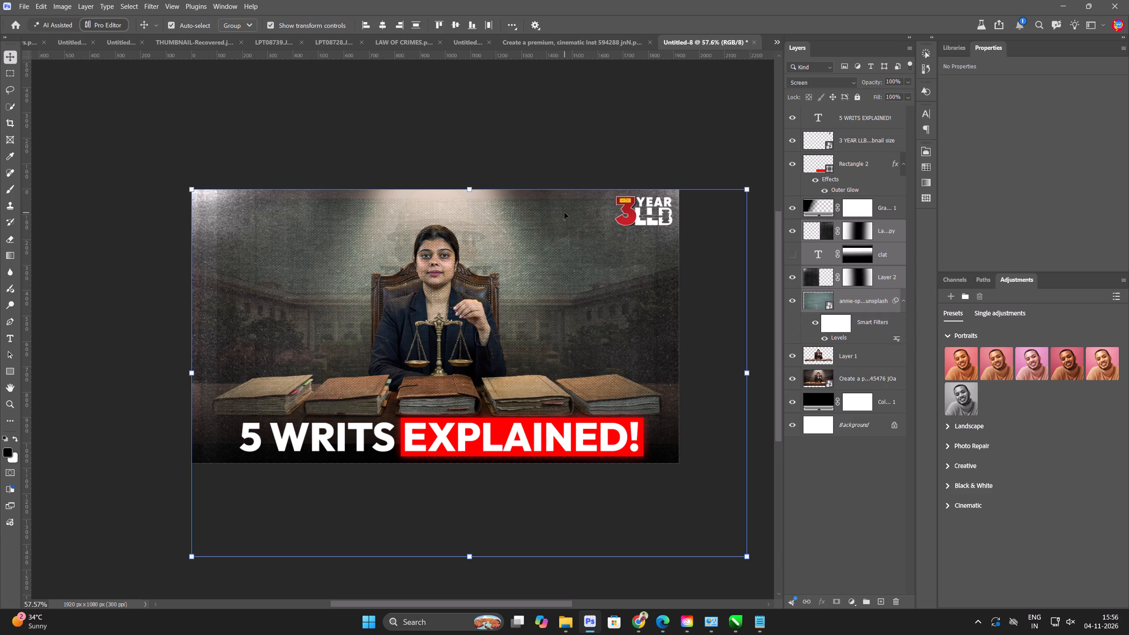
click(579, 244)
drag(602, 315, 573, 260)
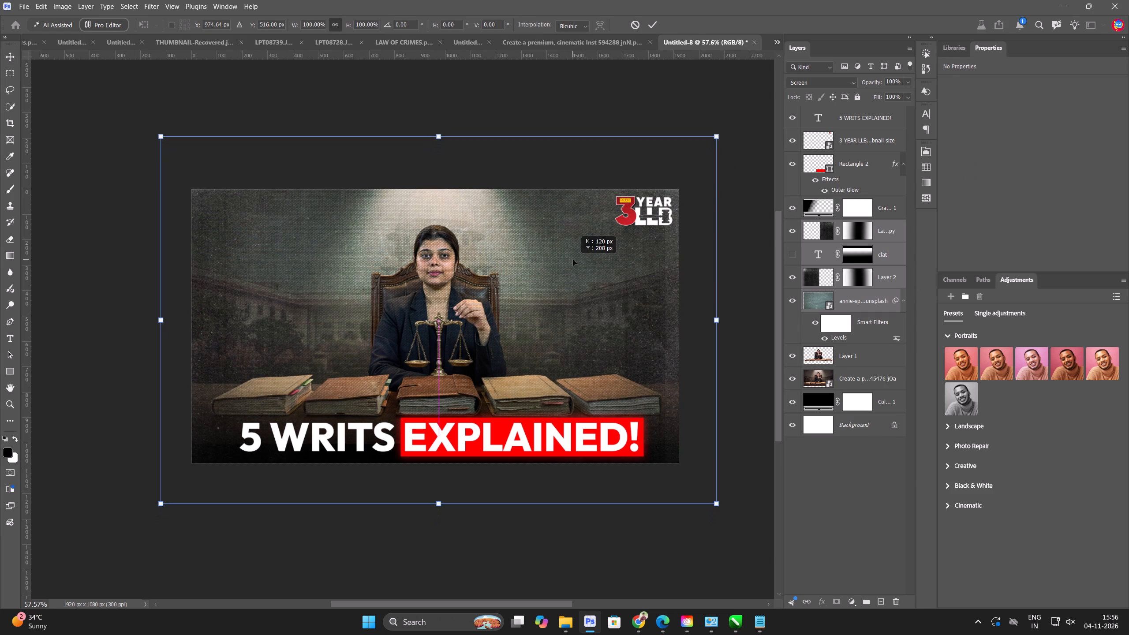
drag(573, 260, 573, 258)
key(Return)
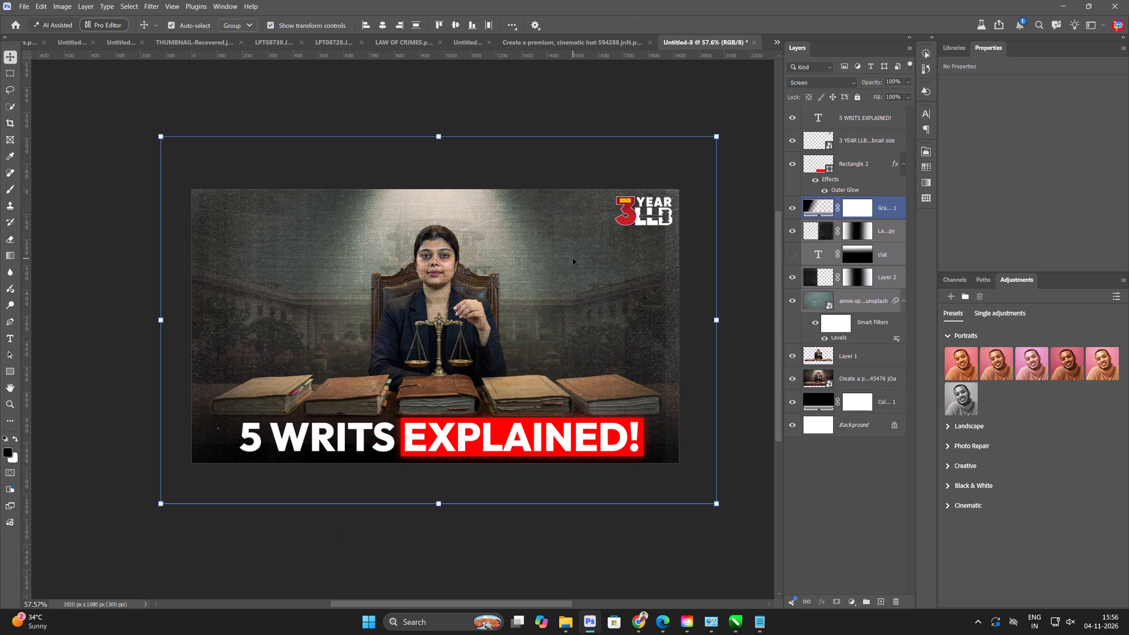
Reorder the pasted texture layers beneath the subject cutout and directly above the teacher background image.
key(ctrl+bracketleft)
key(ctrl+bracketleft)
key(ctrl+bracketleft)
key(ctrl+bracketright)
key(ctrl+bracketright)
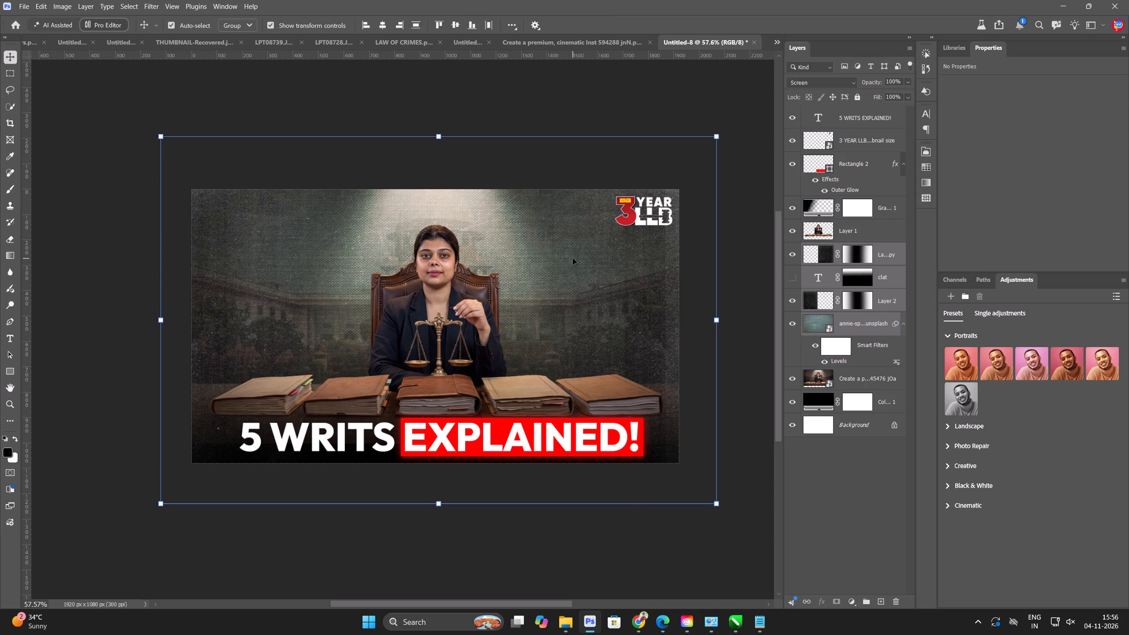
Lower the annie-spratt texture layer's opacity to about 17%.
click(863, 321)
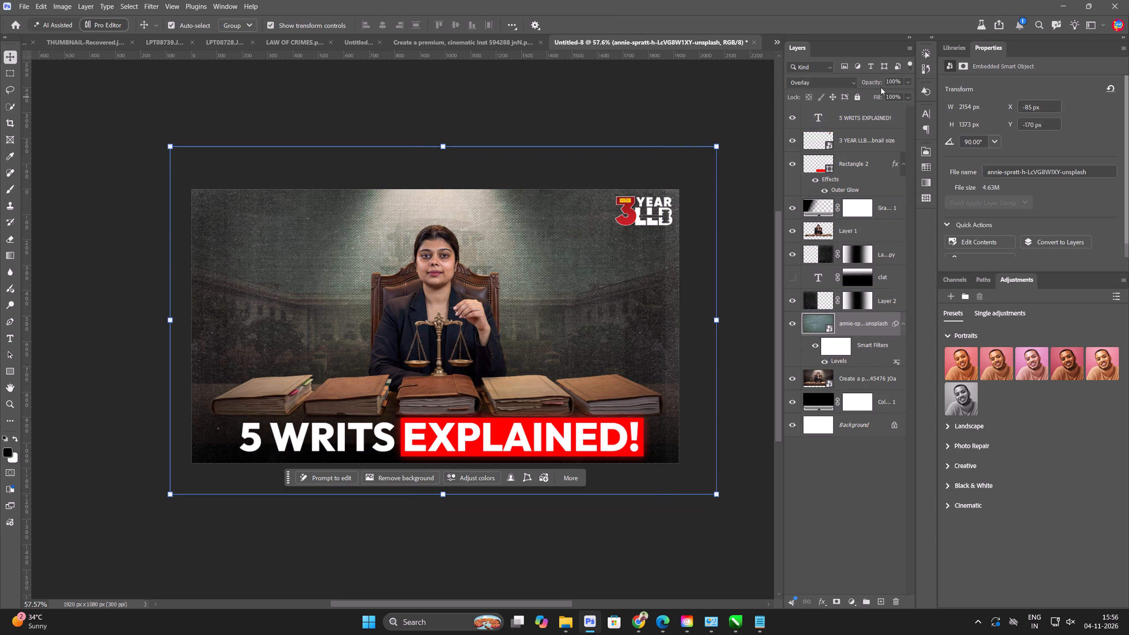
drag(867, 82, 821, 89)
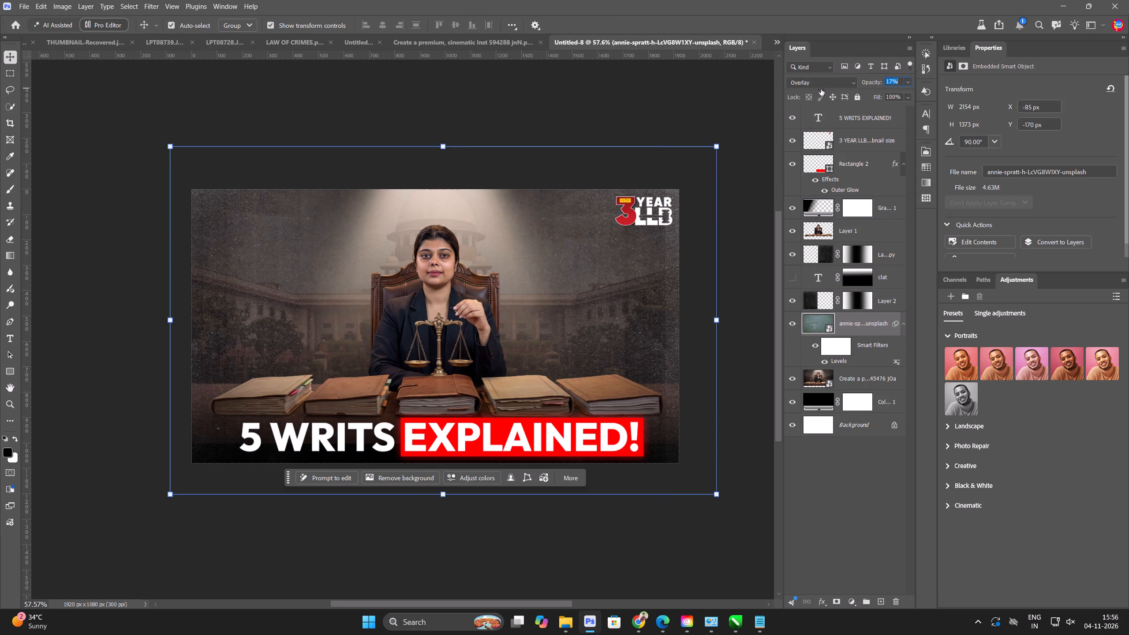
drag(821, 89, 822, 89)
click(80, 353)
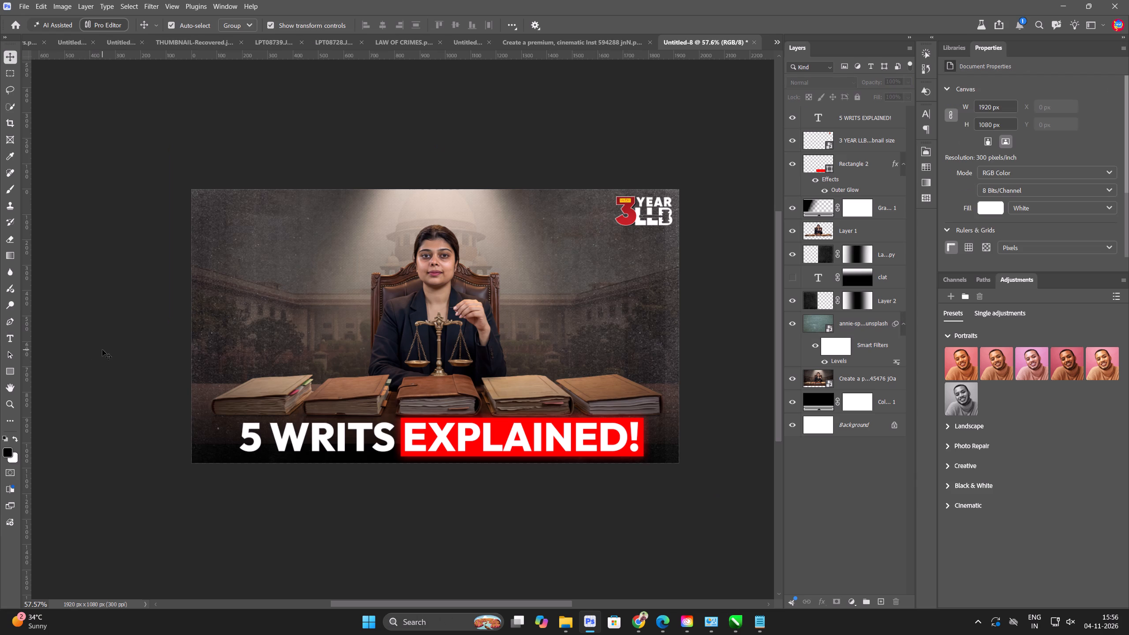
Nudge the 5 WRITS EXPLAINED! heading and its red rectangle together 1 px right and 16 px up.
key(ctrl+0)
scroll(399, 471, down, 5)
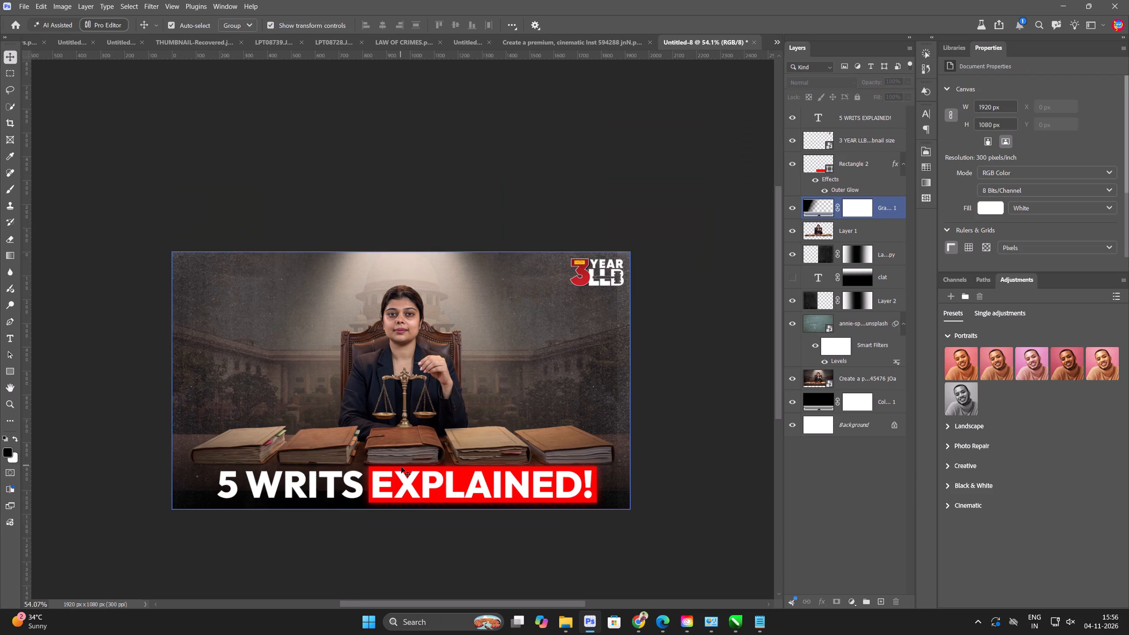
scroll(419, 519, up, 1)
drag(444, 555, 366, 517)
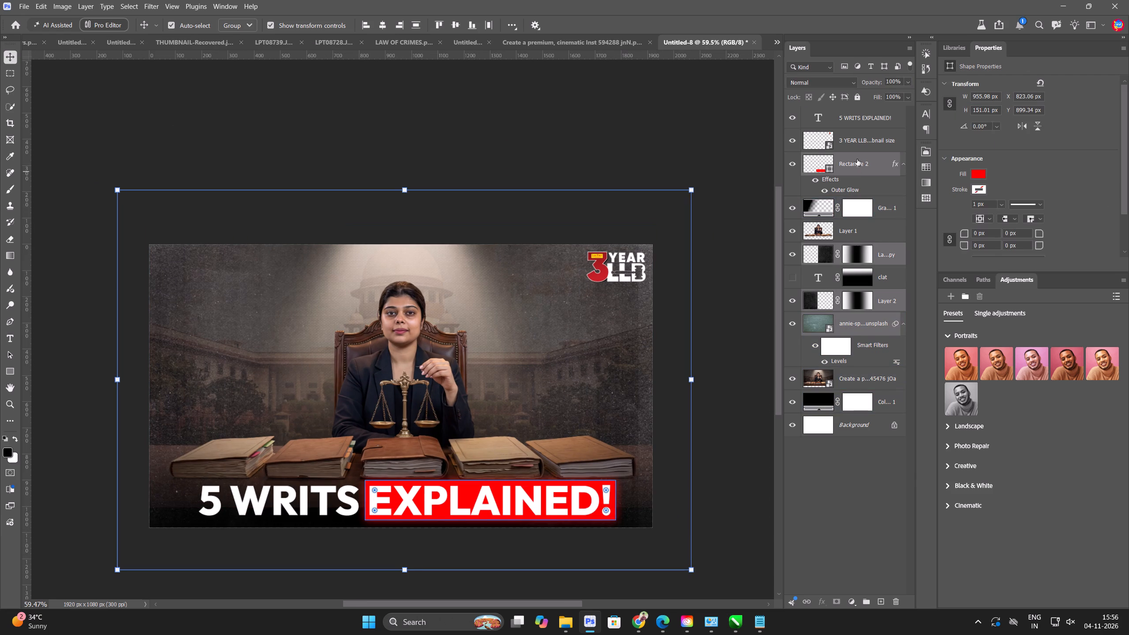
click(857, 159)
ctrl+click(868, 116)
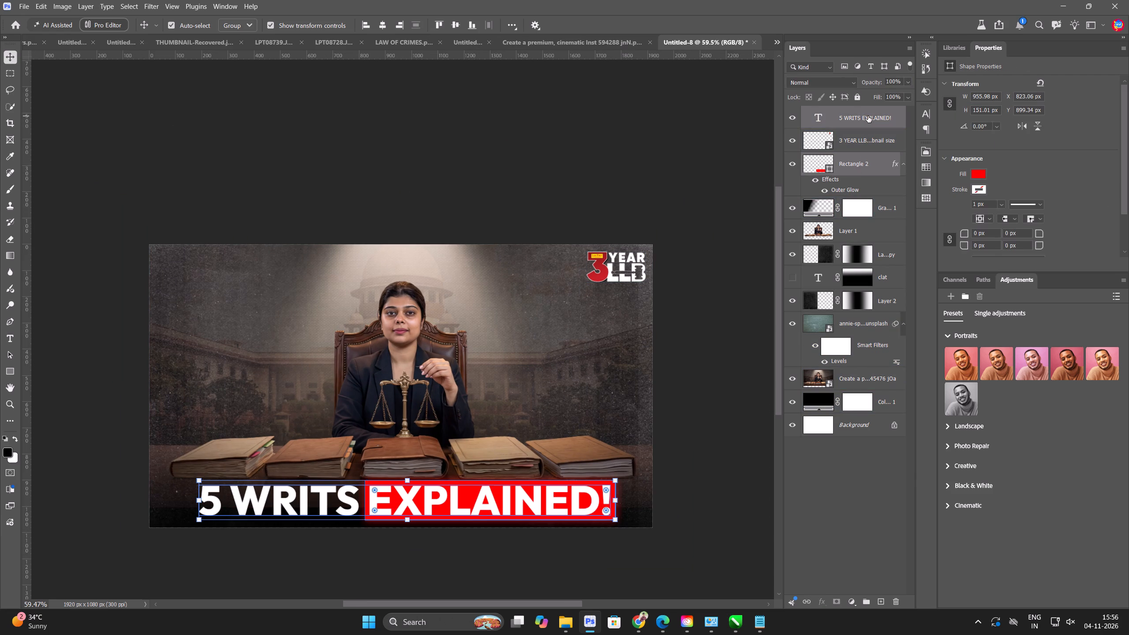
key(Right)
key(Up)
key(Up)
key(Up)
key(Up)
key(Up)
key(Up)
key(Up)
key(Up)
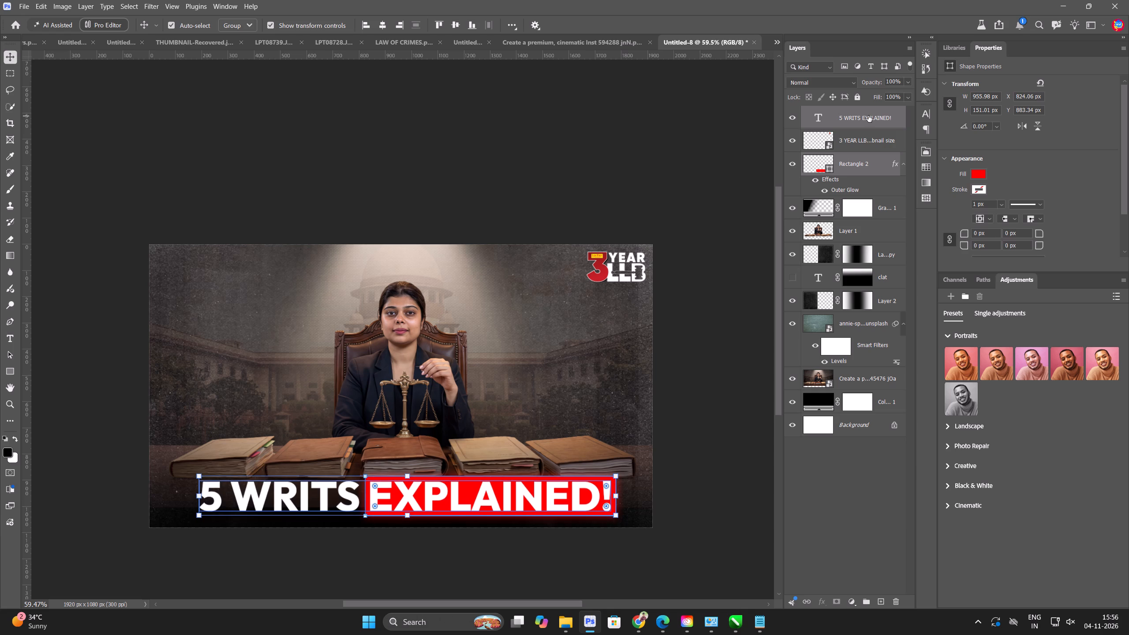
click(442, 158)
Duplicate the 5 WRITS EXPLAINED! heading to the top of the canvas and replace its text with CONSTITUTIONAL LAW copied from the design sheet.
key(alt+Tab)
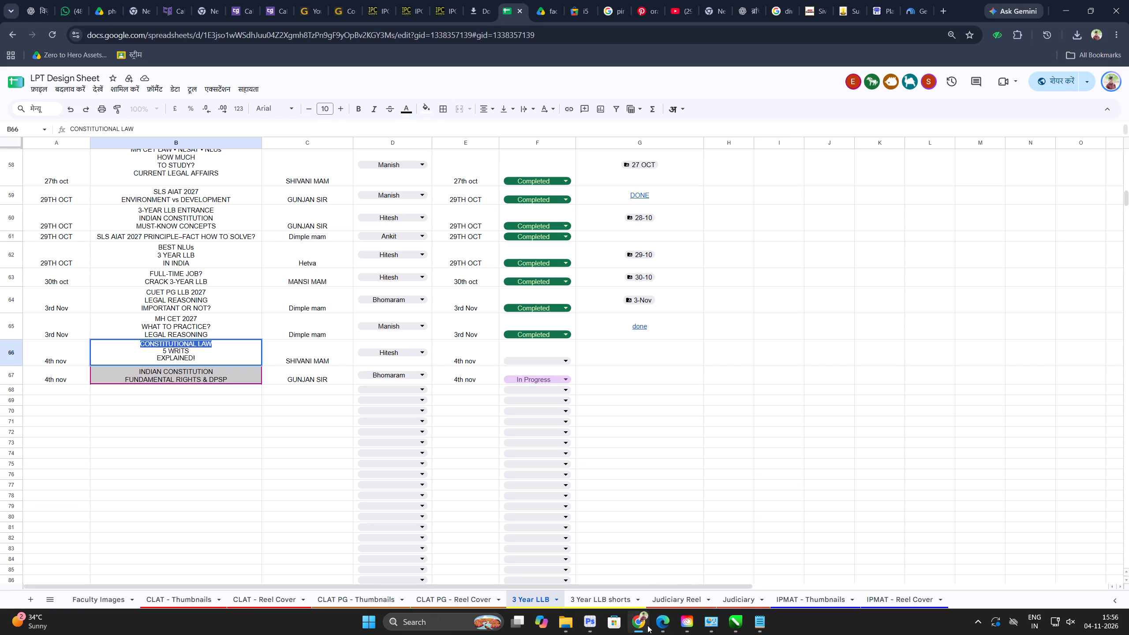
key(ctrl+c)
key(alt+Tab)
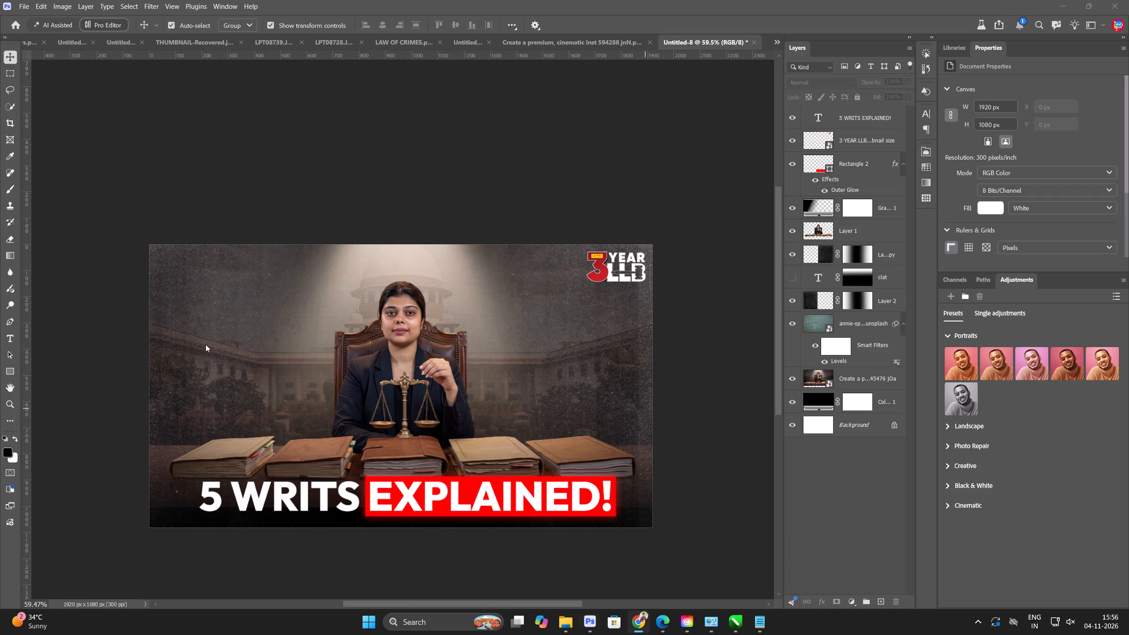
alt+drag(350, 491, 350, 259)
double_click(350, 259)
key(ctrl+v)
key(ctrl+a)
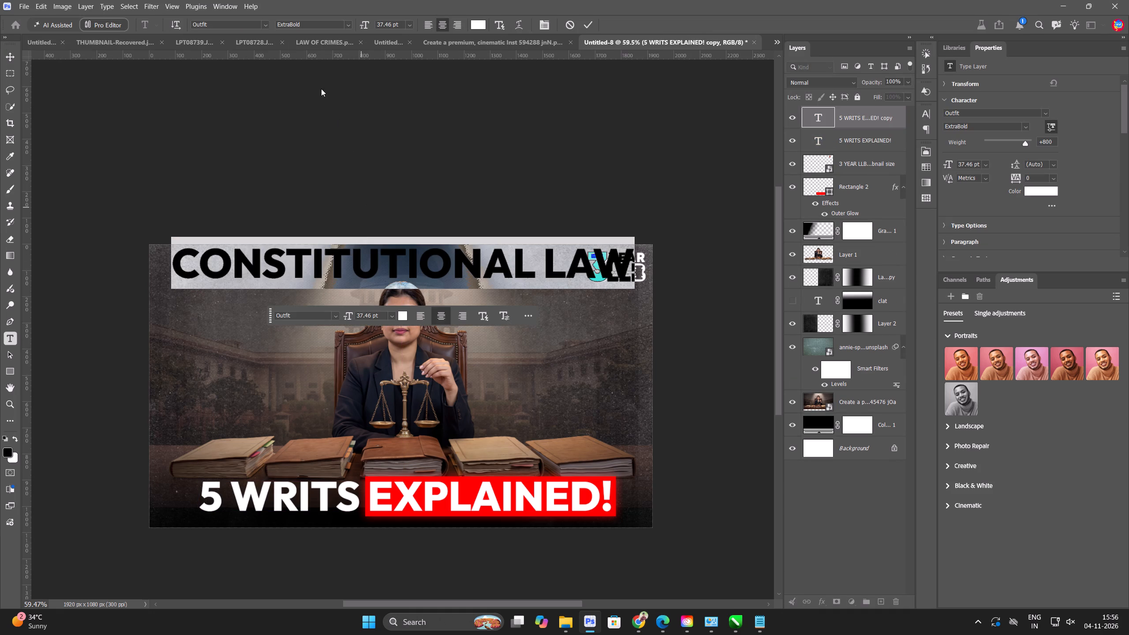
Set the CONSTITUTIONAL LAW heading's font to F37 Judge Bold.
click(231, 24)
text(f37)
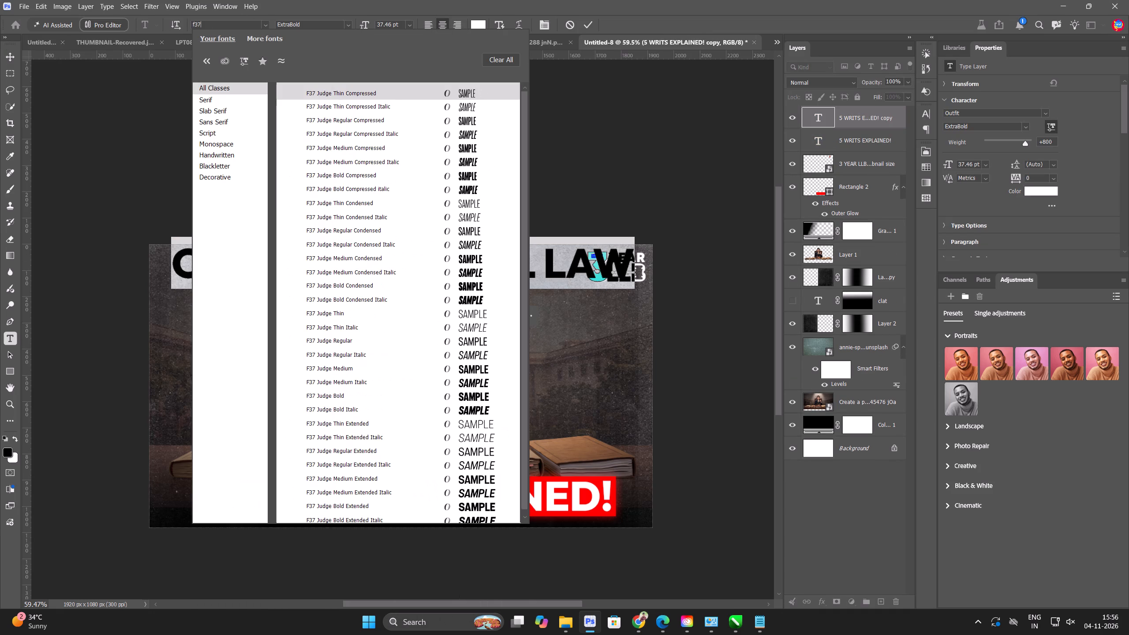
click(476, 392)
click(11, 59)
Scale the CONSTITUTIONAL LAW heading to about 39 pt and centre it horizontally above the subject's head, beside the 3 YEAR LLB logo.
scroll(498, 281, up, 2)
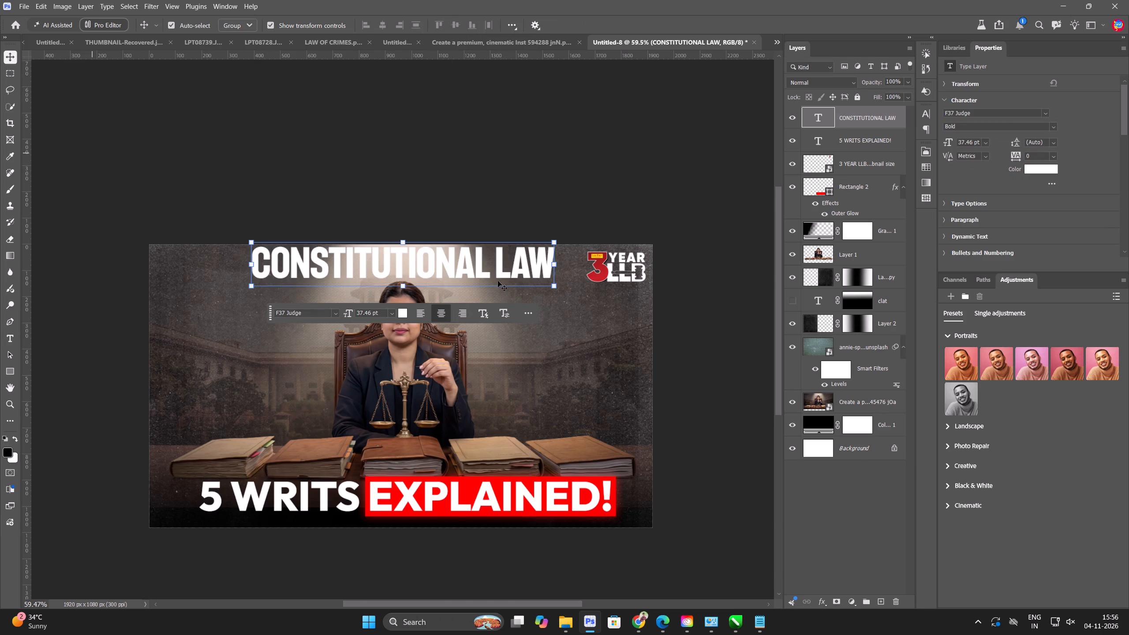
scroll(498, 281, up, 1)
drag(371, 286, 372, 295)
drag(397, 265, 396, 269)
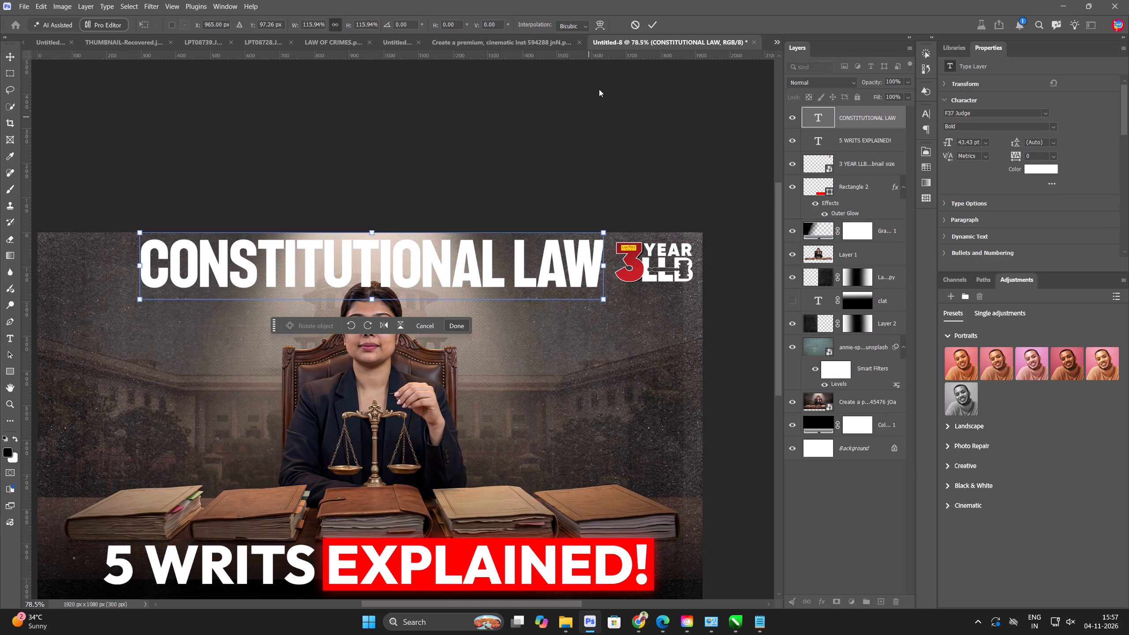
drag(467, 258, 466, 355)
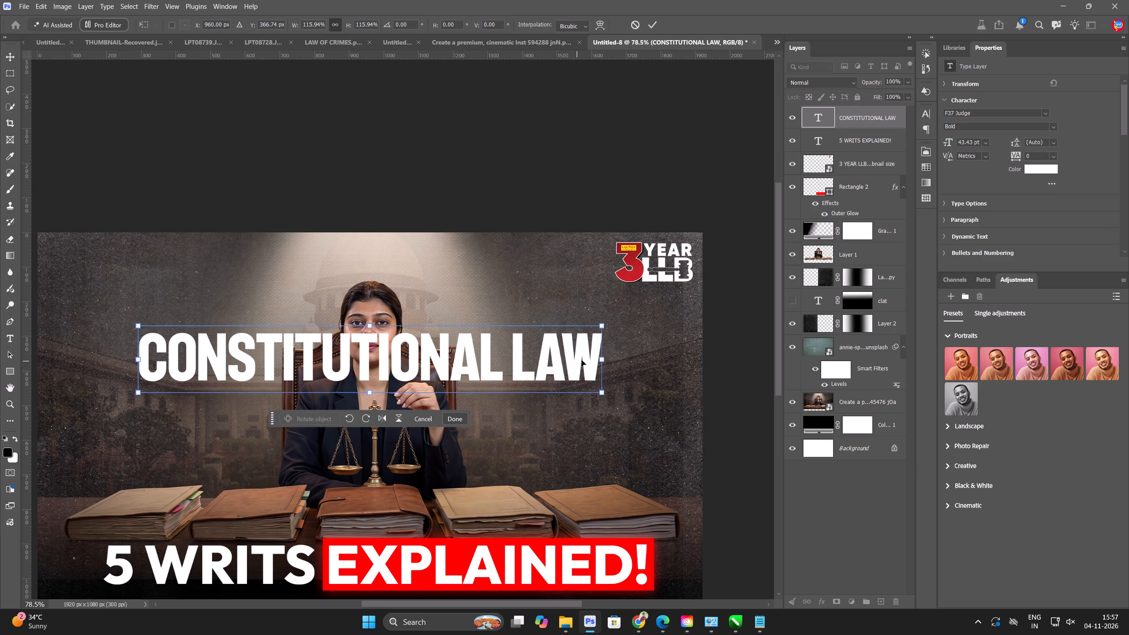
drag(601, 359, 691, 359)
drag(573, 359, 538, 272)
drag(657, 273, 520, 279)
drag(455, 283, 518, 271)
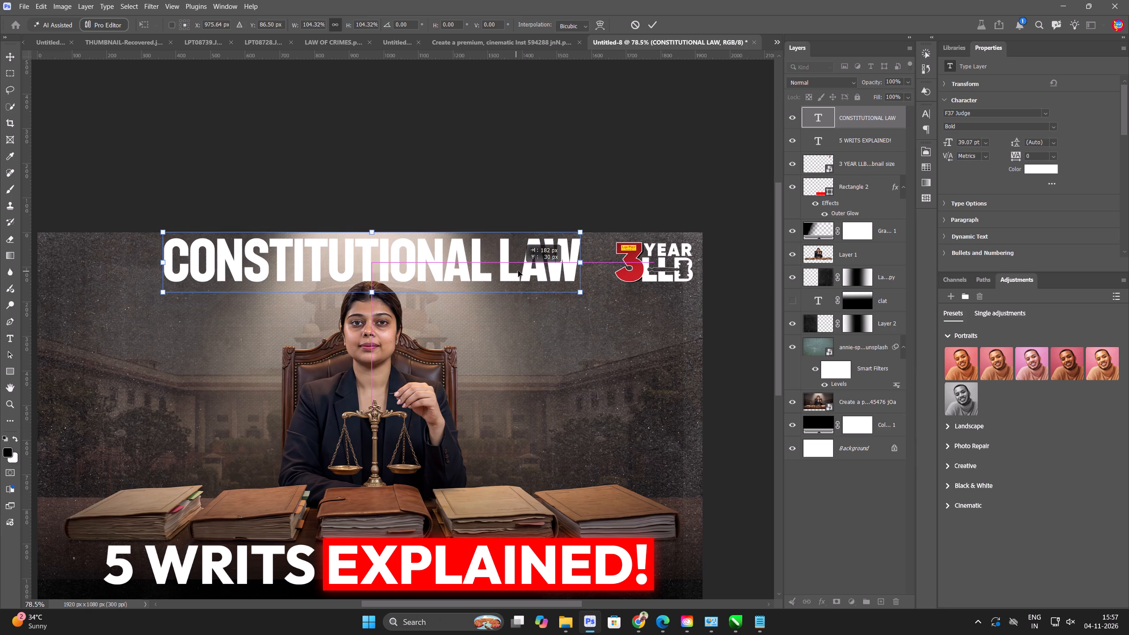
drag(518, 271, 511, 274)
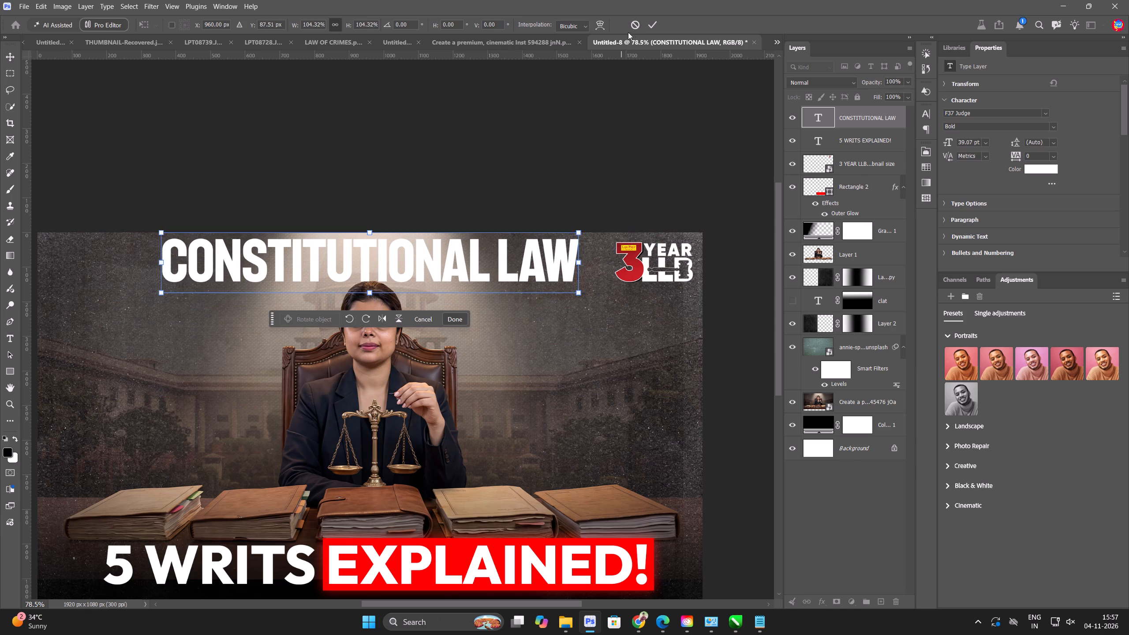
click(652, 24)
Change the CONSTITUTIONAL LAW heading to Bold Extended and scale it to about 35.6 pt, centred at about X 960, Y 108 px.
click(1055, 122)
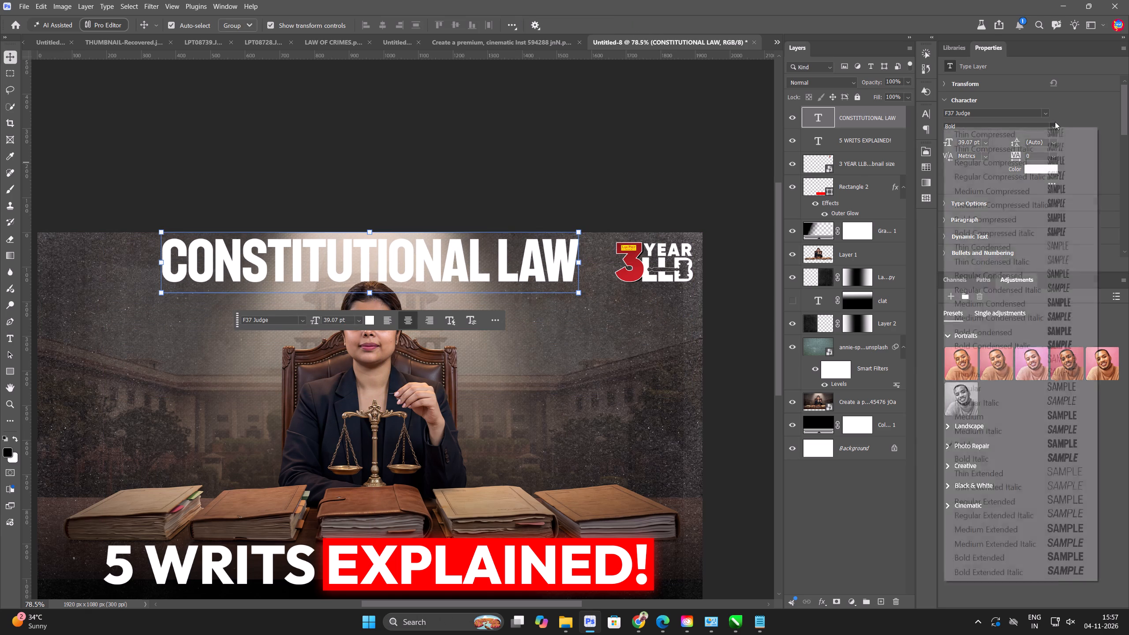
click(1085, 552)
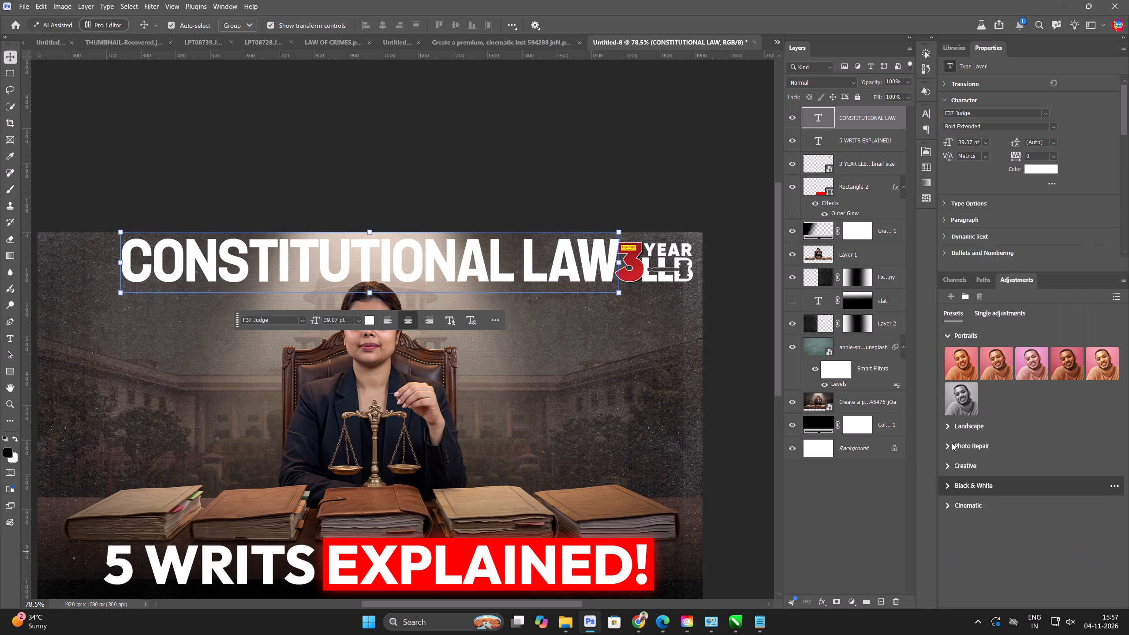
drag(621, 265, 577, 267)
drag(531, 265, 546, 265)
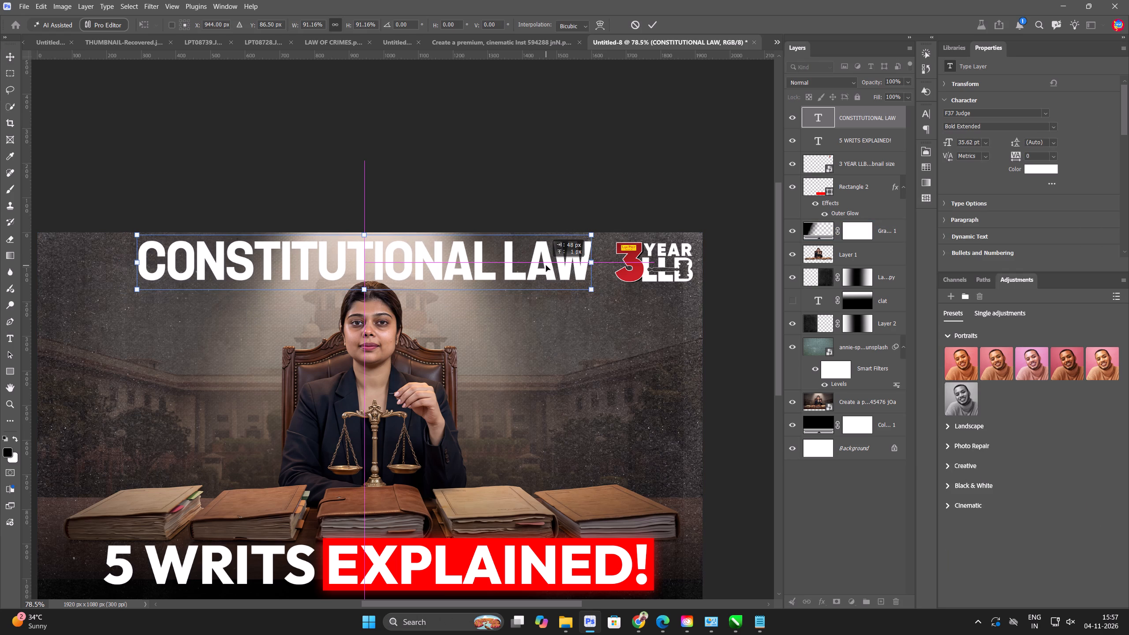
drag(546, 265, 551, 270)
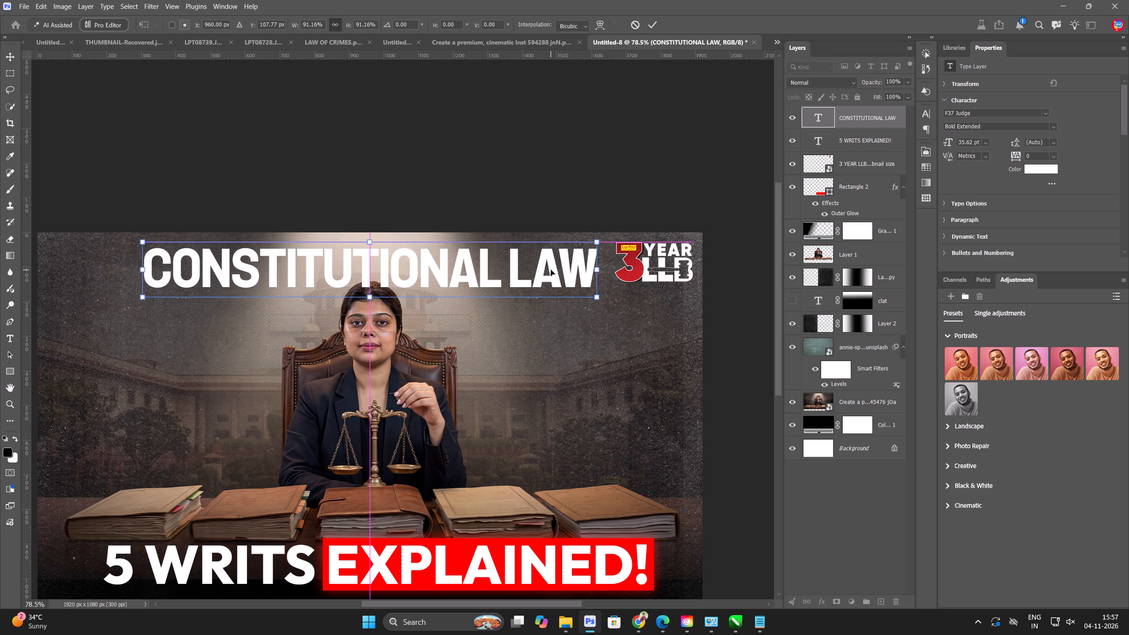
key(Return)
Move the CONSTITUTIONAL LAW layer down the stack to sit directly above the teacher background image, beneath the annie-spratt texture and subject cutout.
key(ctrl+bracketleft)
key(ctrl+bracketleft)
key(ctrl+bracketleft)
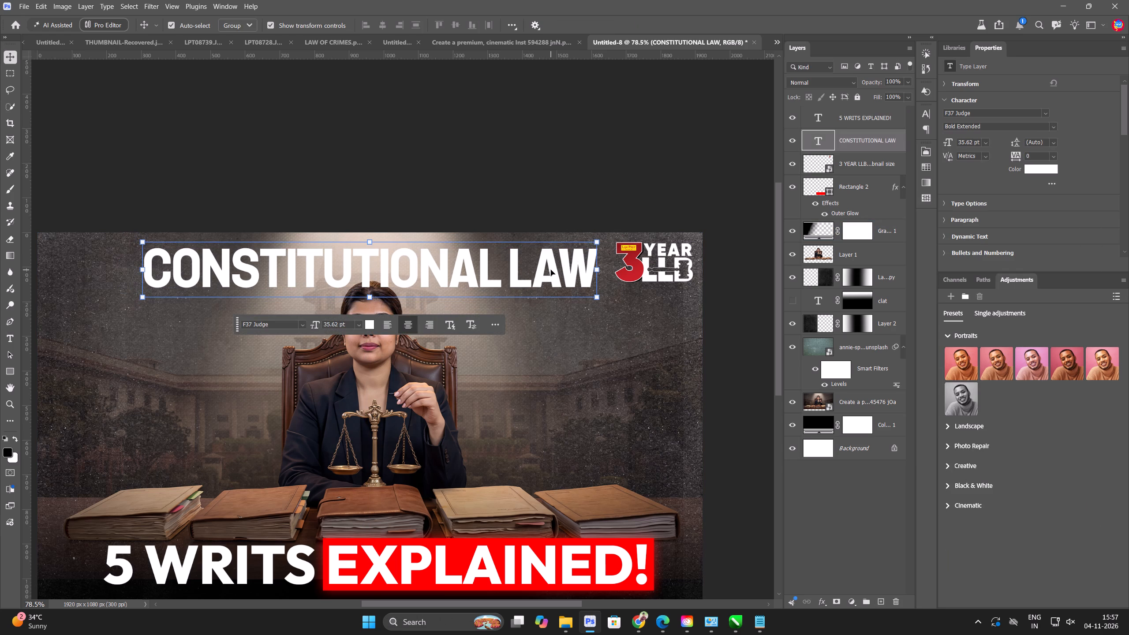
key(ctrl+bracketleft)
key(ctrl+bracketleft)
key(ctrl+bracketleft)
key(ctrl+bracketleft)
key(ctrl+bracketleft)
key(ctrl+bracketleft)
key(ctrl+bracketleft)
key(ctrl+bracketleft)
key(ctrl+bracketleft)
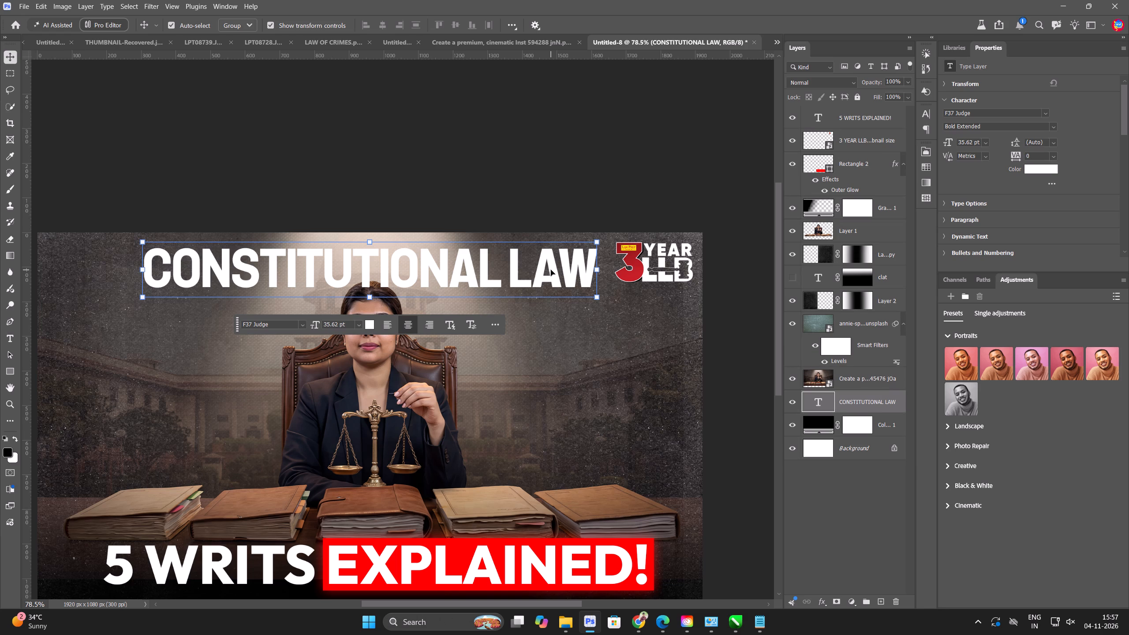
key(ctrl+bracketleft)
key(ctrl+bracketleft)
key(ctrl+bracketright)
key(ctrl+bracketright)
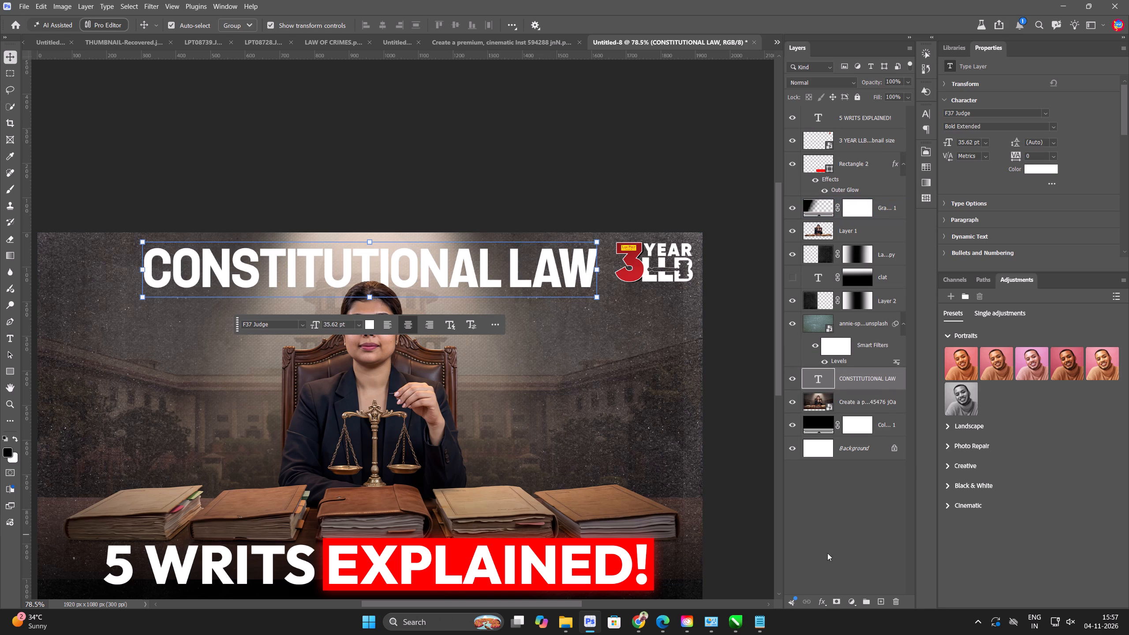
Add a Multiply drop shadow to the CONSTITUTIONAL LAW heading with 36% opacity, 90° angle and 7 px distance.
click(818, 603)
click(828, 596)
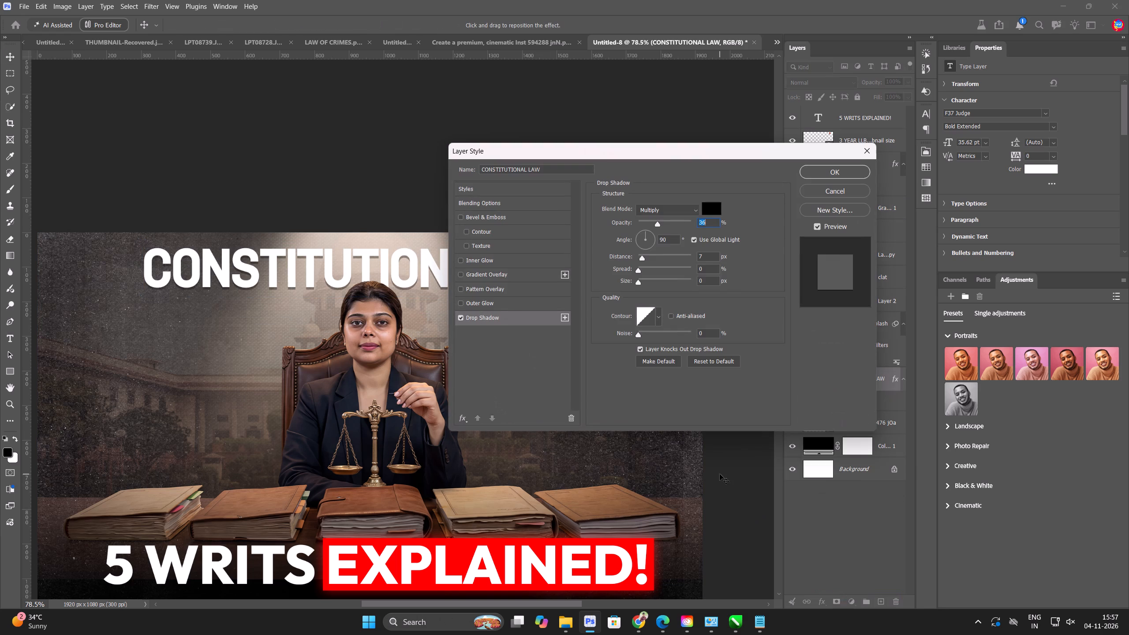
click(817, 175)
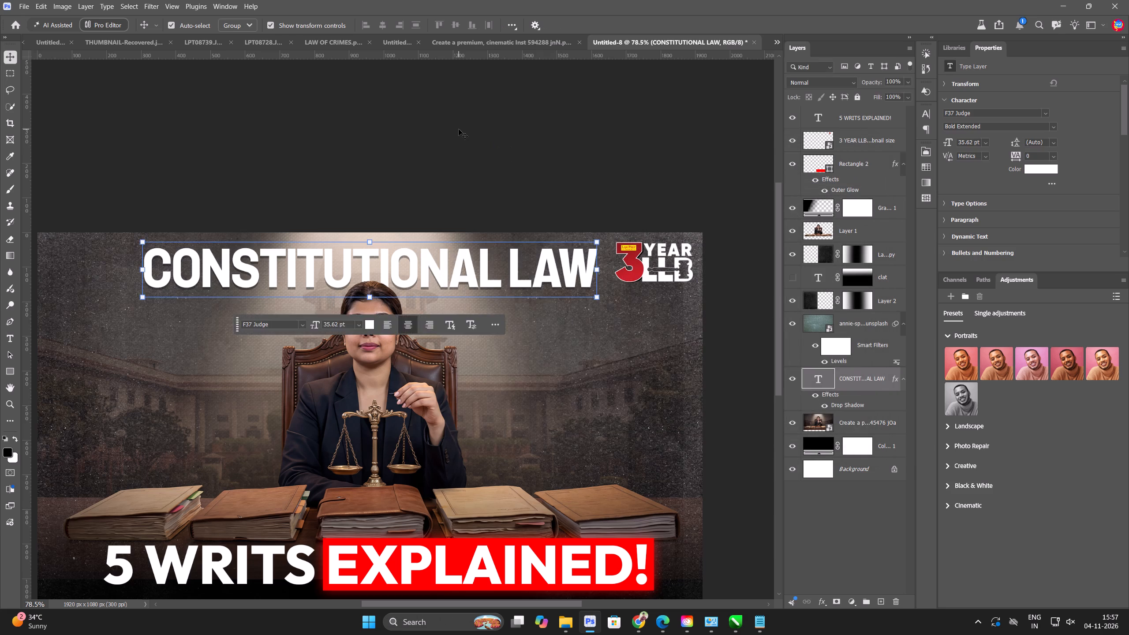
Stamp all visible layers into a new merged layer at the top of the stack and convert it to a smart object.
click(459, 129)
scroll(450, 172, down, 2)
scroll(400, 427, up, 14)
scroll(342, 236, down, 11)
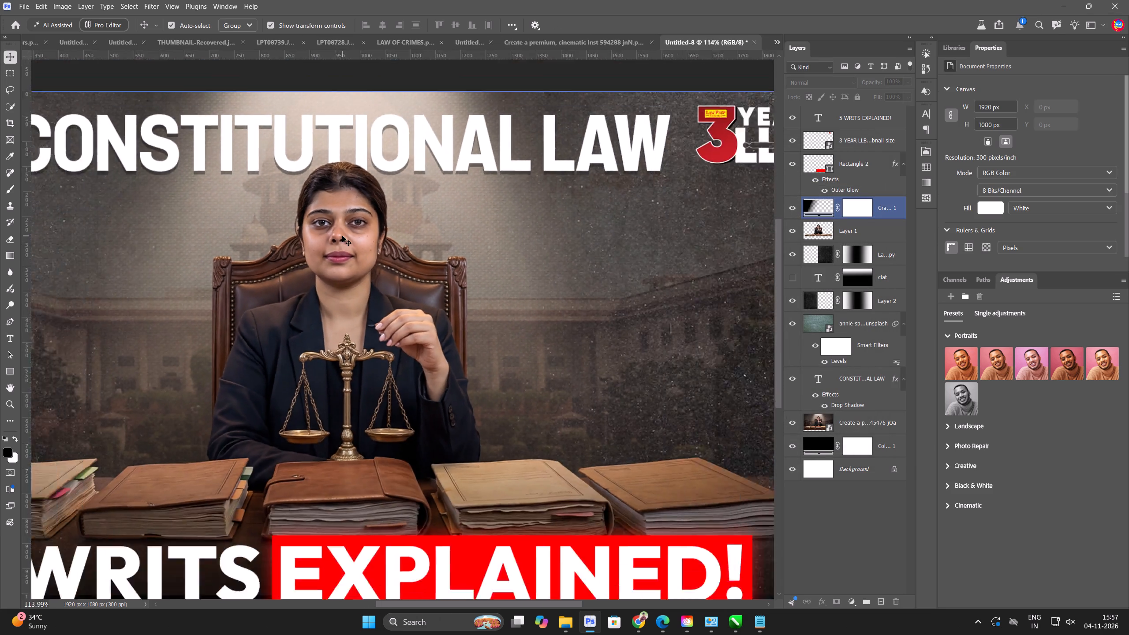
scroll(342, 236, down, 8)
click(572, 244)
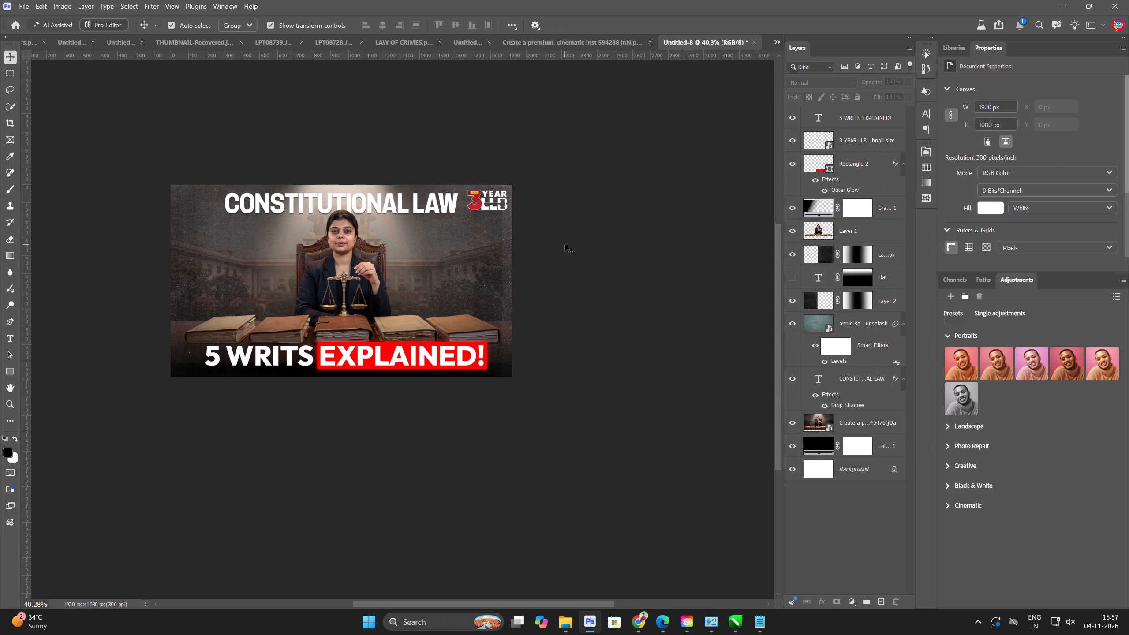
key(ctrl+0)
key(ctrl+alt+a)
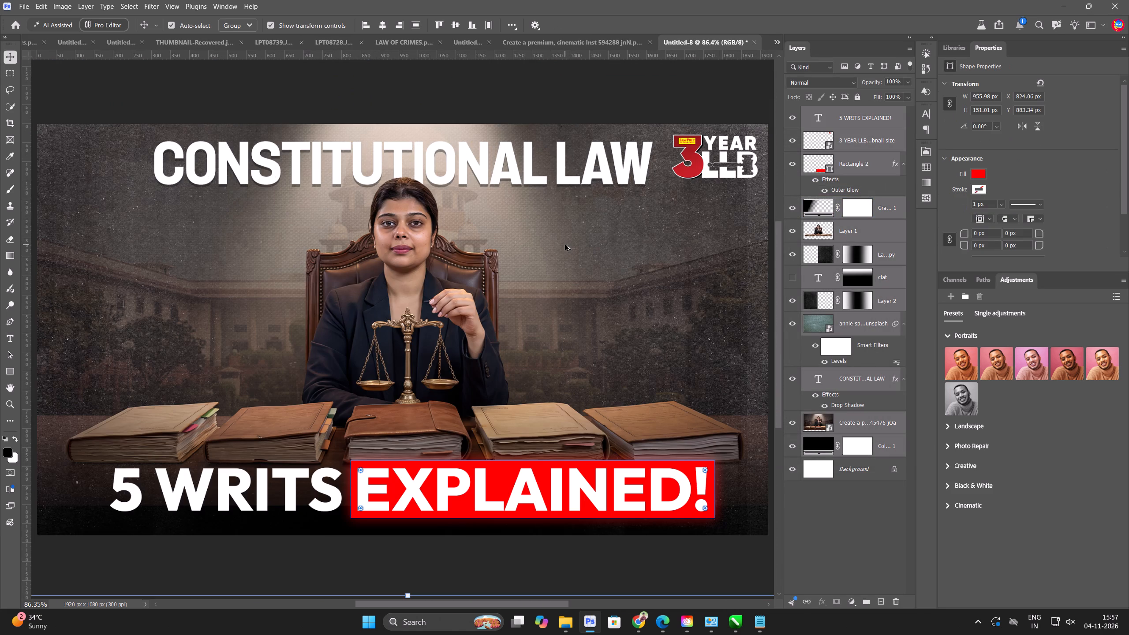
key(ctrl+alt+shift+e)
key(ctrl+alt+q)
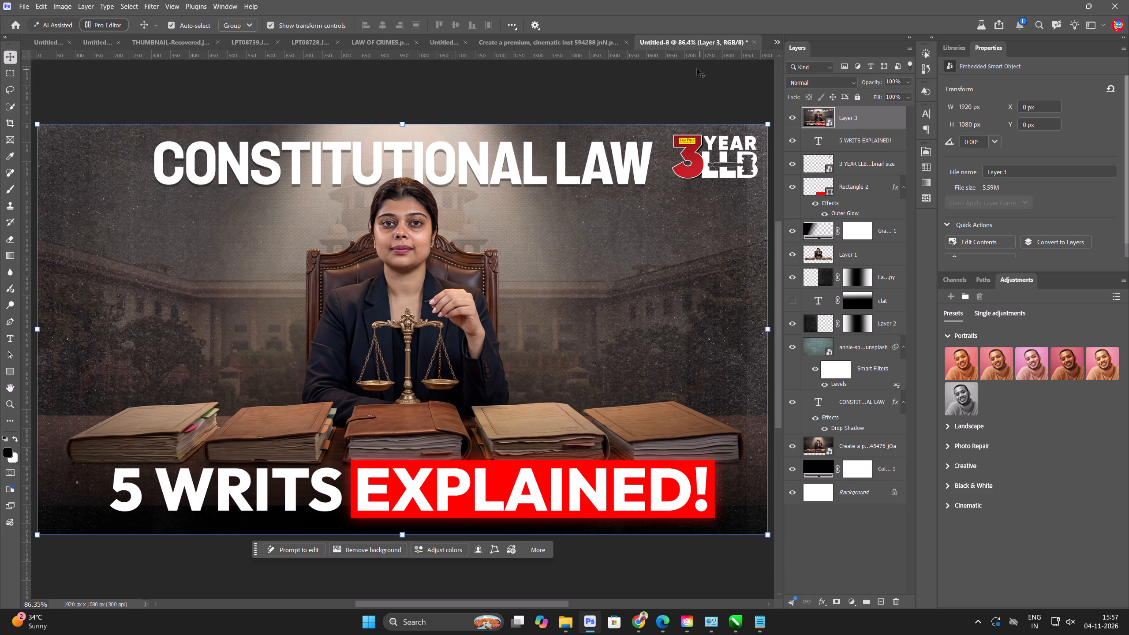
Copy the filtered Layer 6 smart object from the MEGA MARATHON document and paste it above the merged layer in the Constitutional Law thumbnail.
click(778, 39)
click(819, 45)
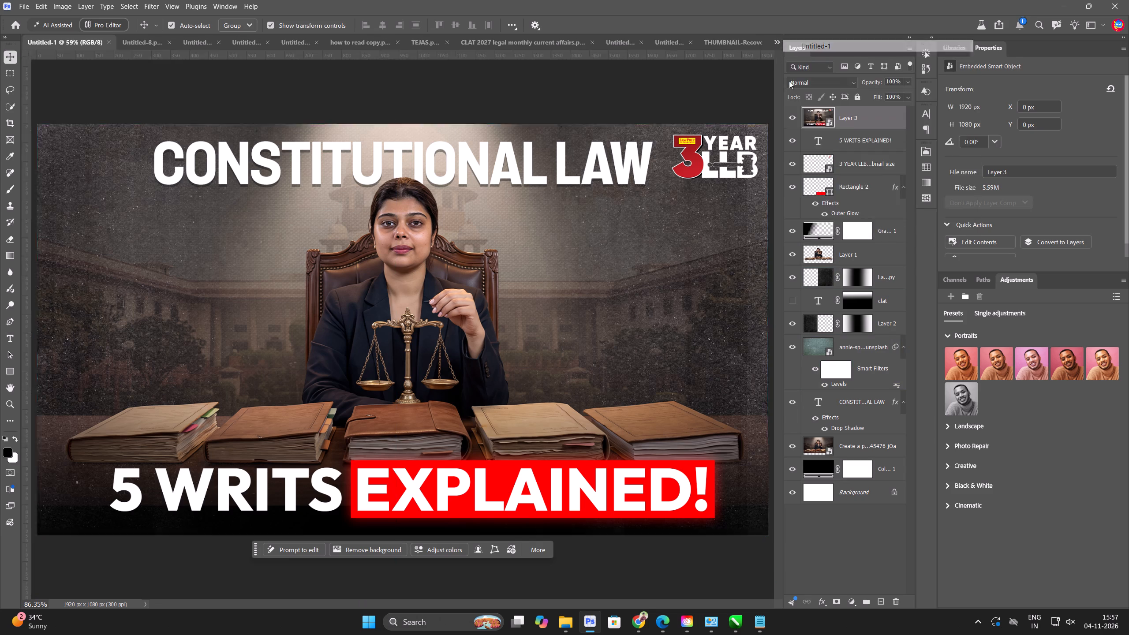
key(ctrl+Tab)
key(ctrl+Tab)
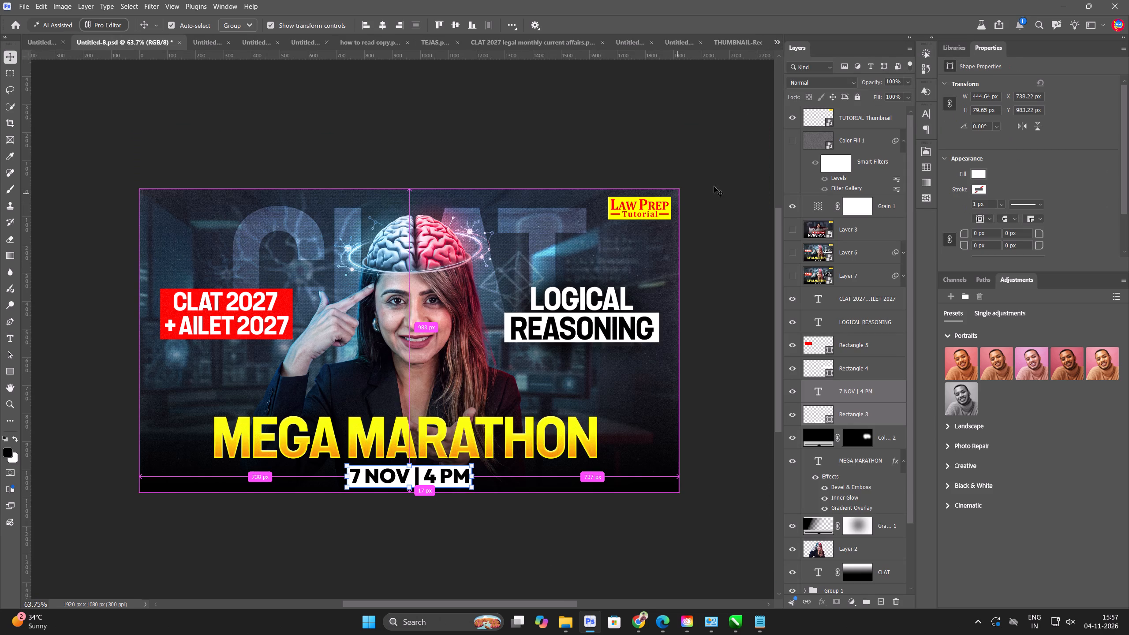
click(875, 251)
key(ctrl+c)
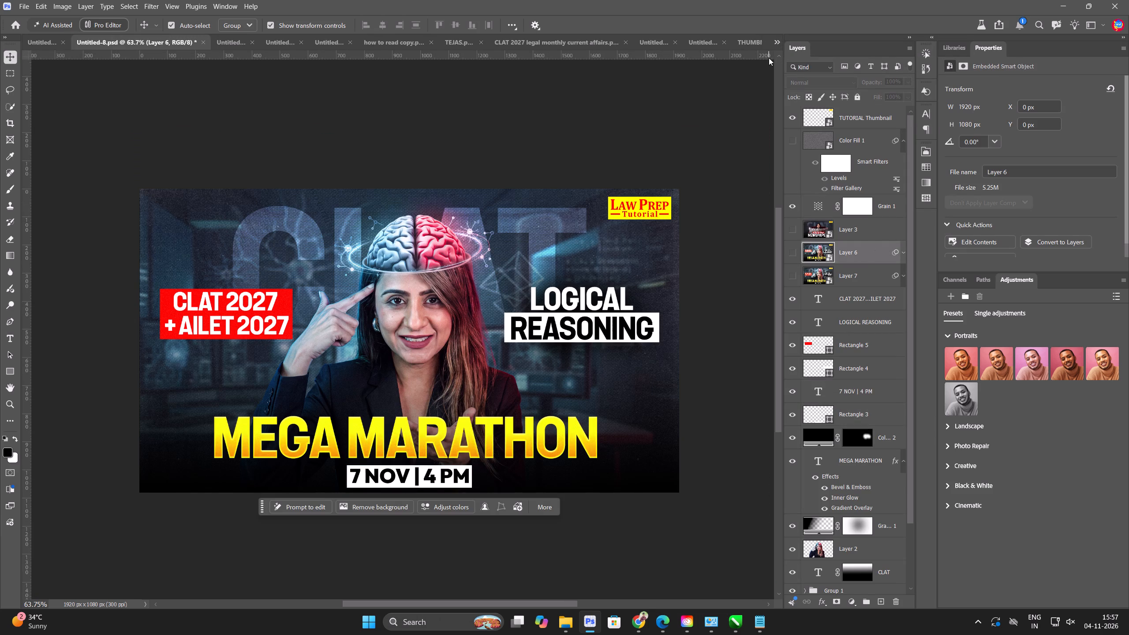
click(776, 38)
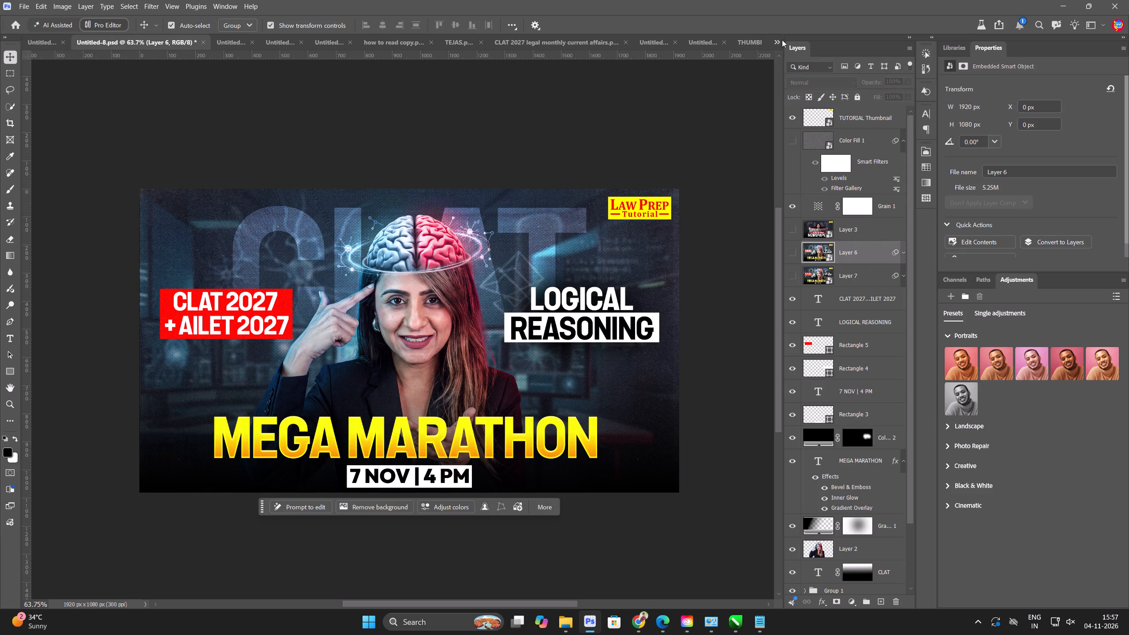
click(774, 39)
click(832, 225)
key(ctrl+v)
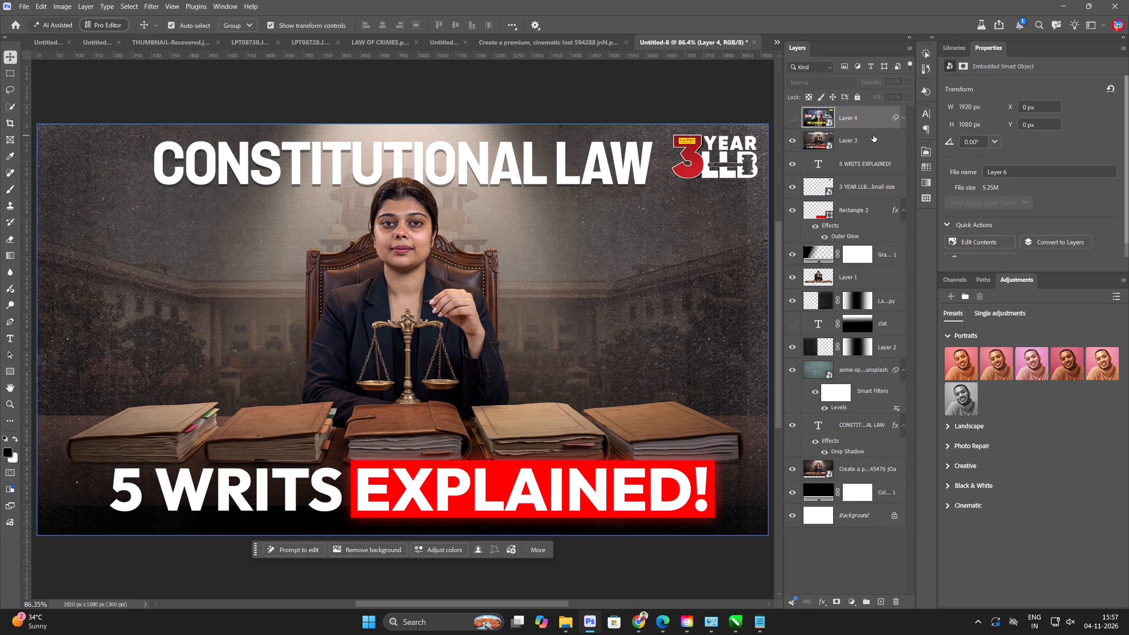
Copy the pasted layer's smart filters onto the merged thumbnail layer and set that layer's opacity to 50%.
drag(892, 117, 882, 140)
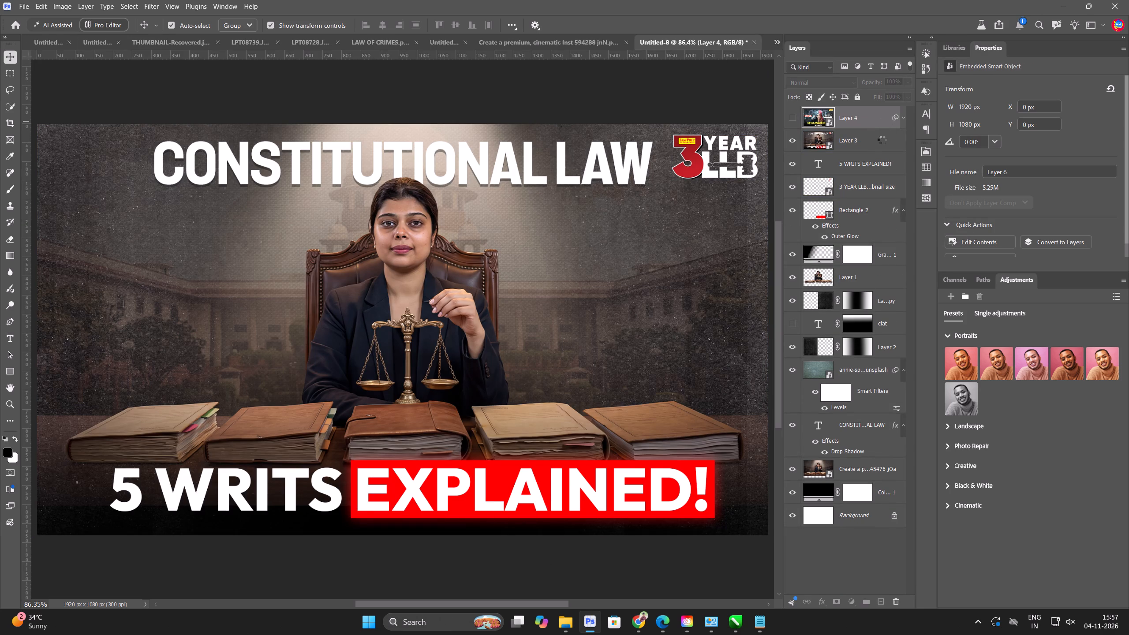
click(872, 136)
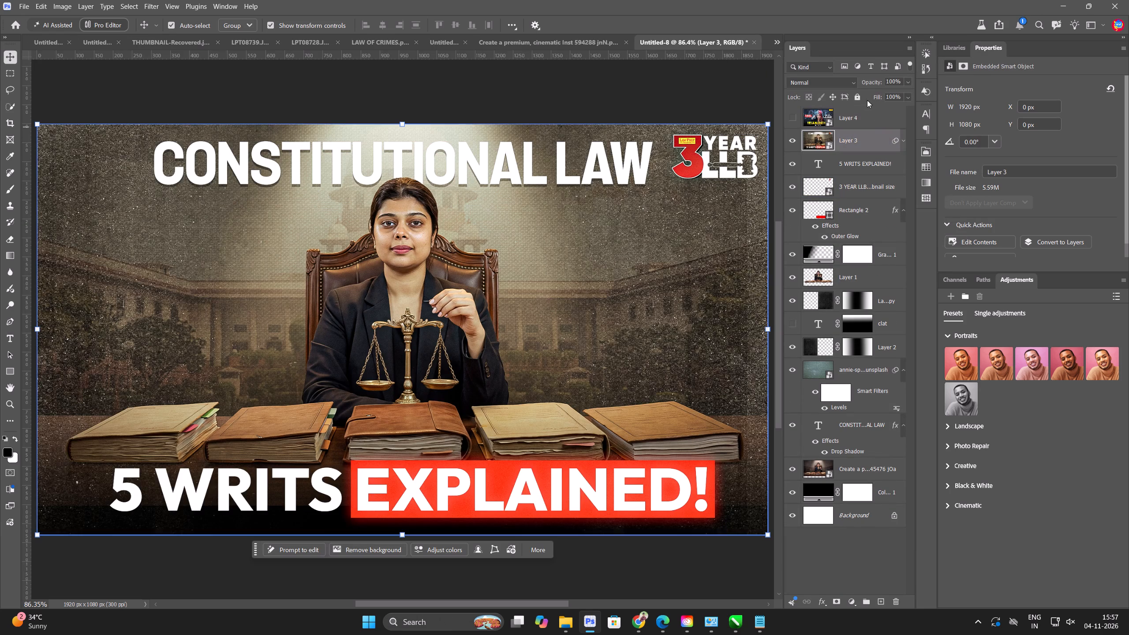
key(5)
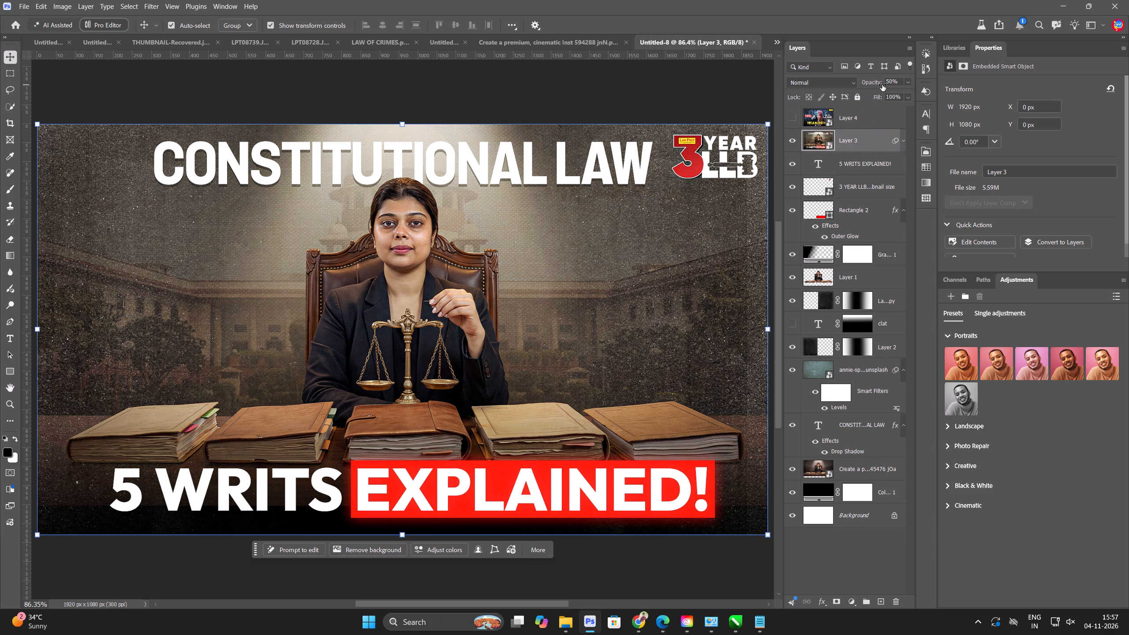
Copy the Color Fill 1 and Grain 1 layers from the STATIC GK SUPER 100 document and paste them above Layer 3 in the Constitutional Law thumbnail.
click(436, 41)
click(102, 37)
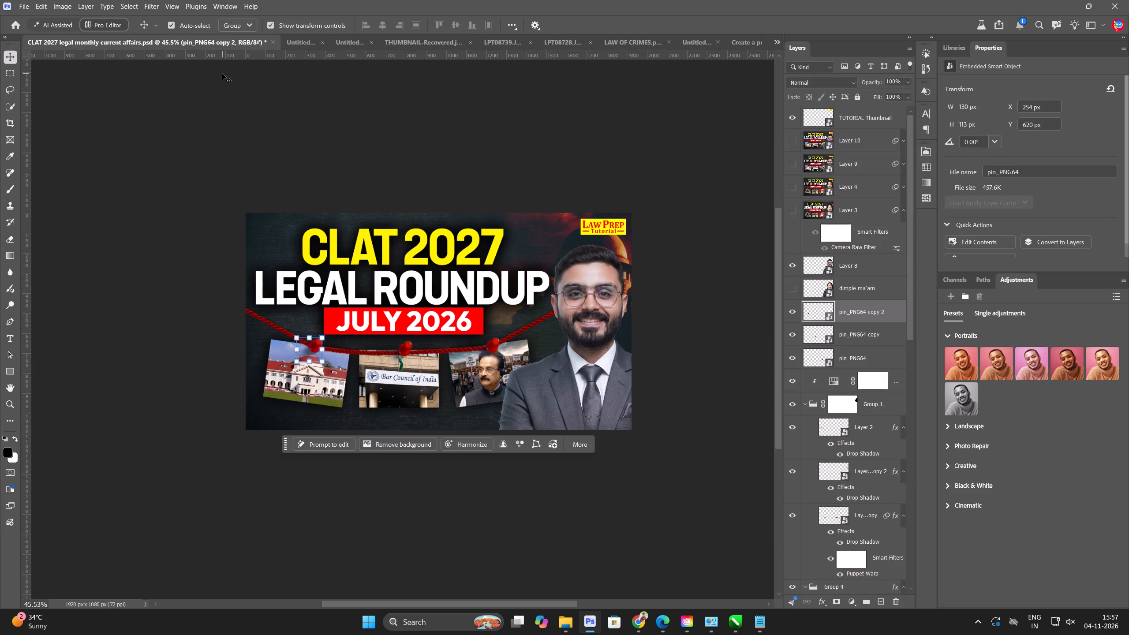
key(ctrl+Tab)
scroll(839, 198, up, 4)
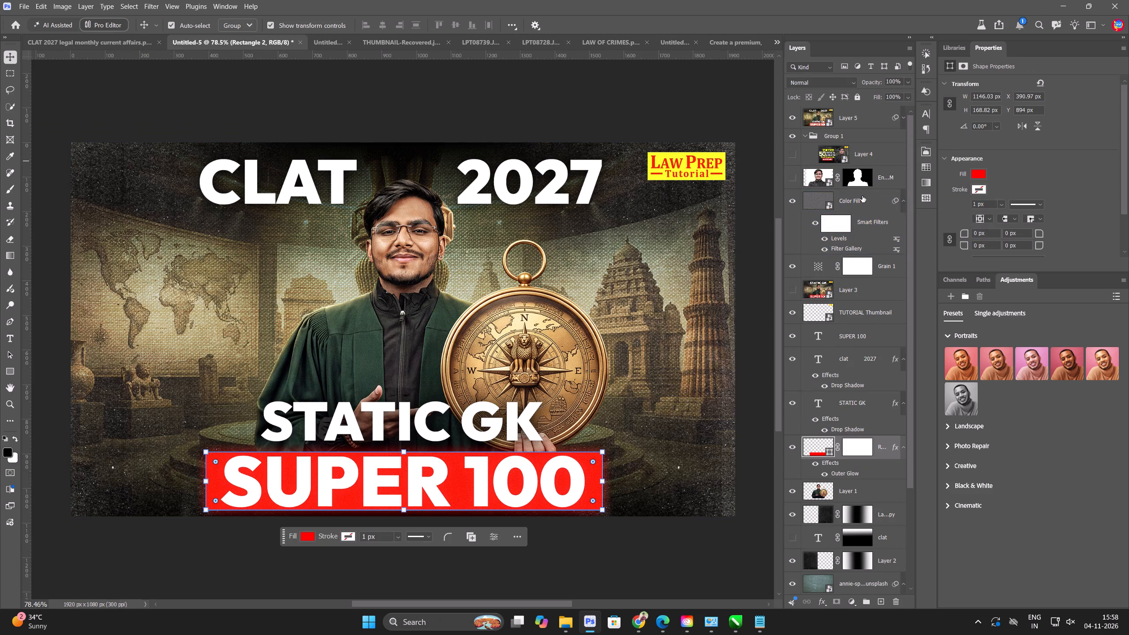
click(871, 199)
shift+click(889, 271)
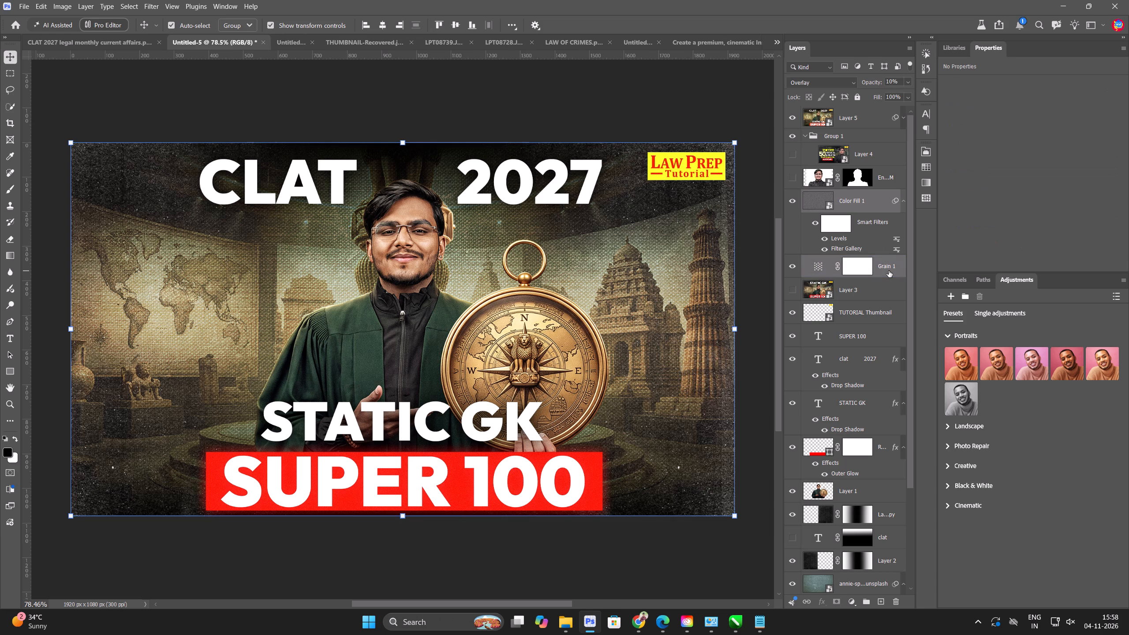
key(ctrl+c)
key(ctrl+Tab)
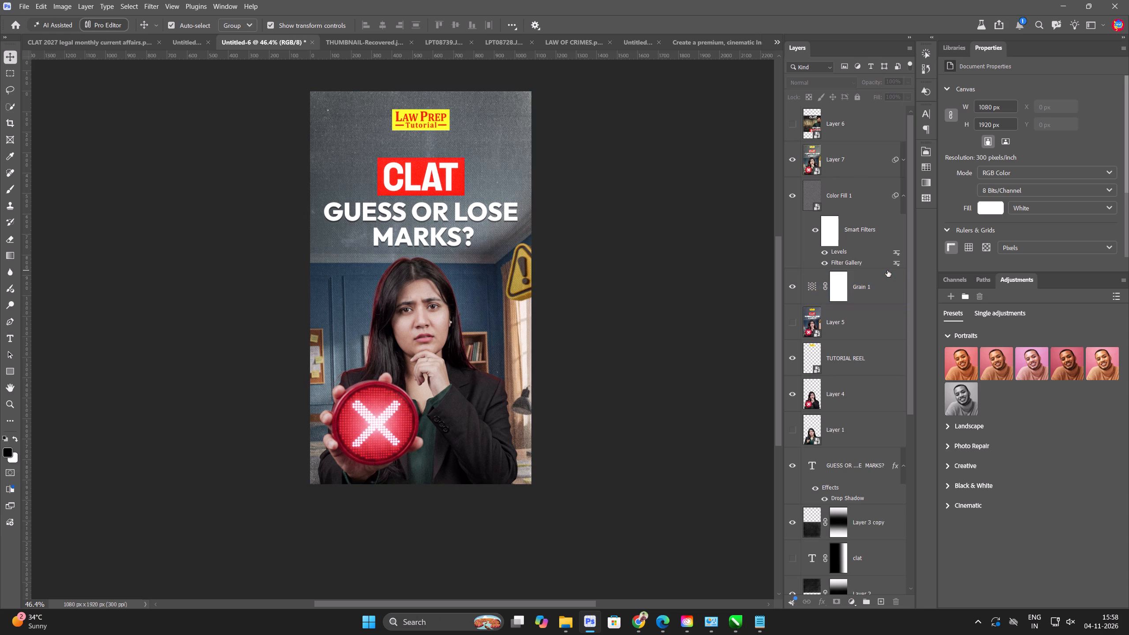
key(ctrl+Tab)
key(ctrl+Tab)
key(ctrl+Tab)
key(ctrl+Tab)
key(ctrl+Tab)
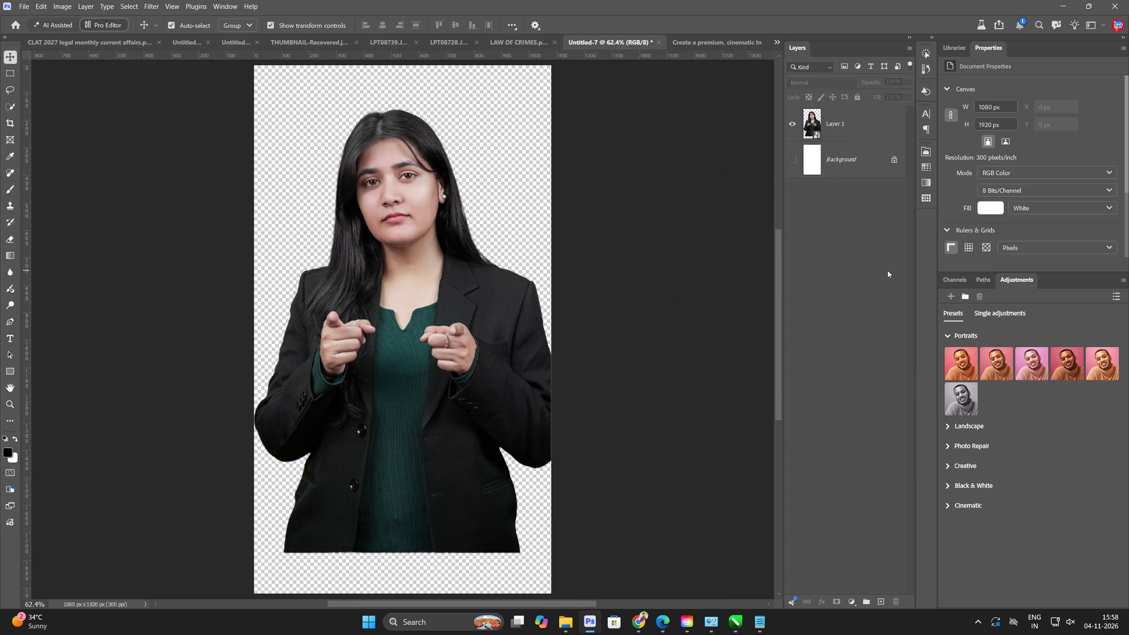
key(ctrl+Tab)
key(ctrl+Tab)
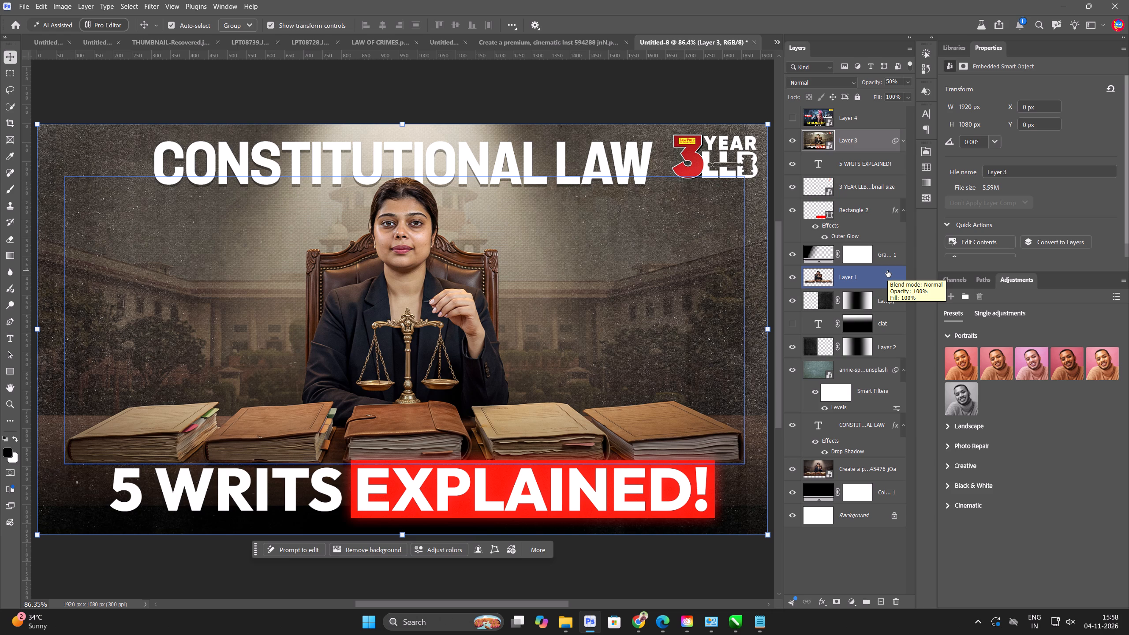
scroll(611, 235, down, 2)
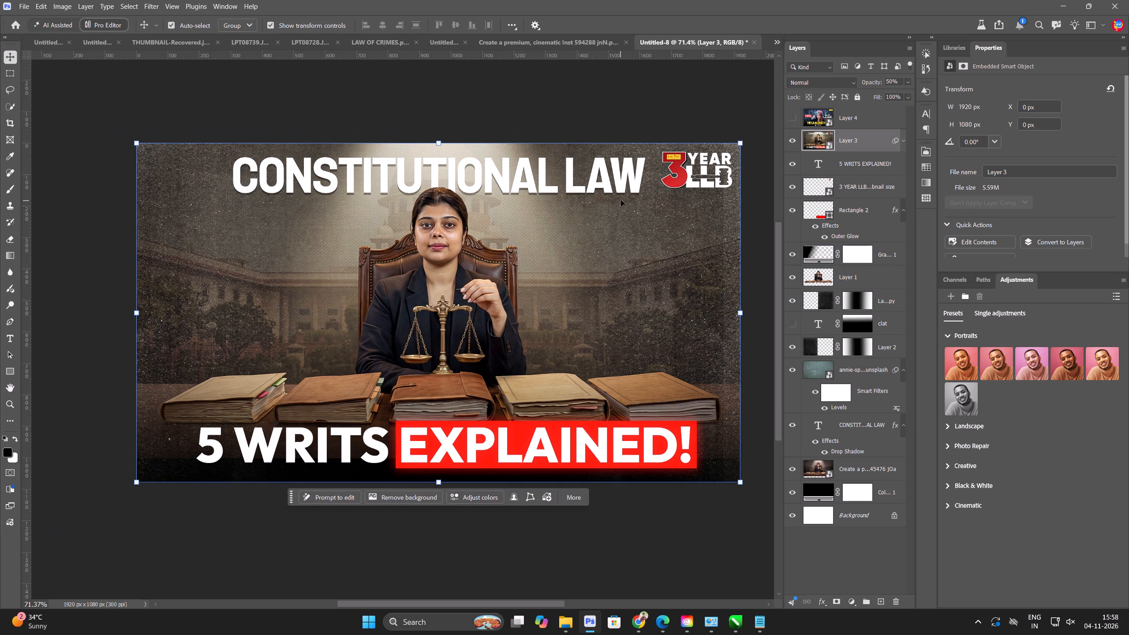
key(ctrl+v)
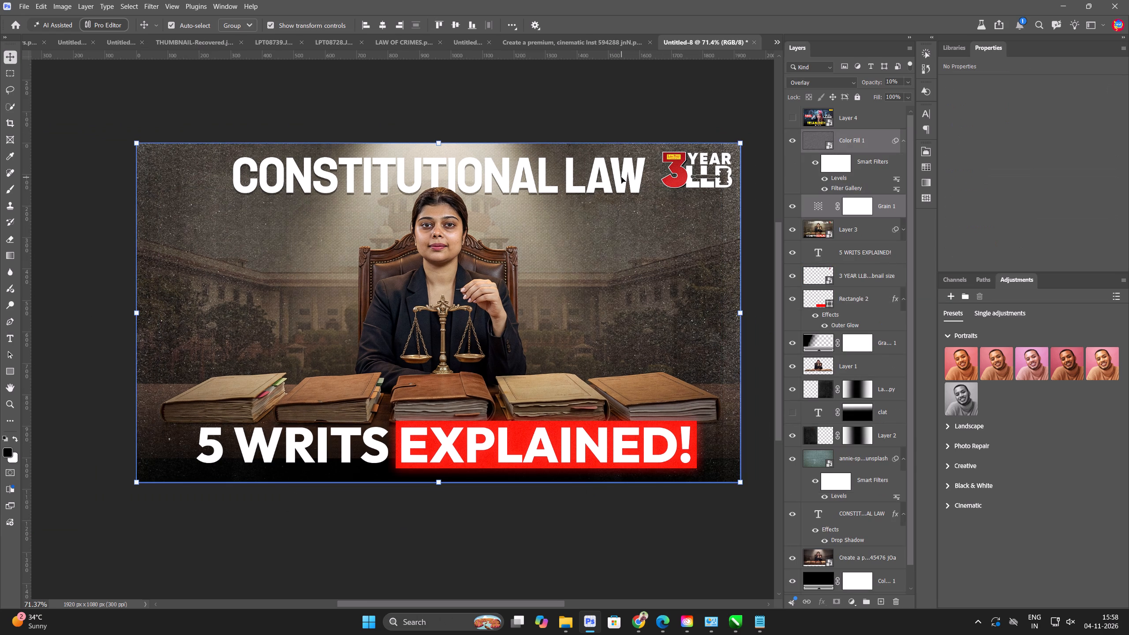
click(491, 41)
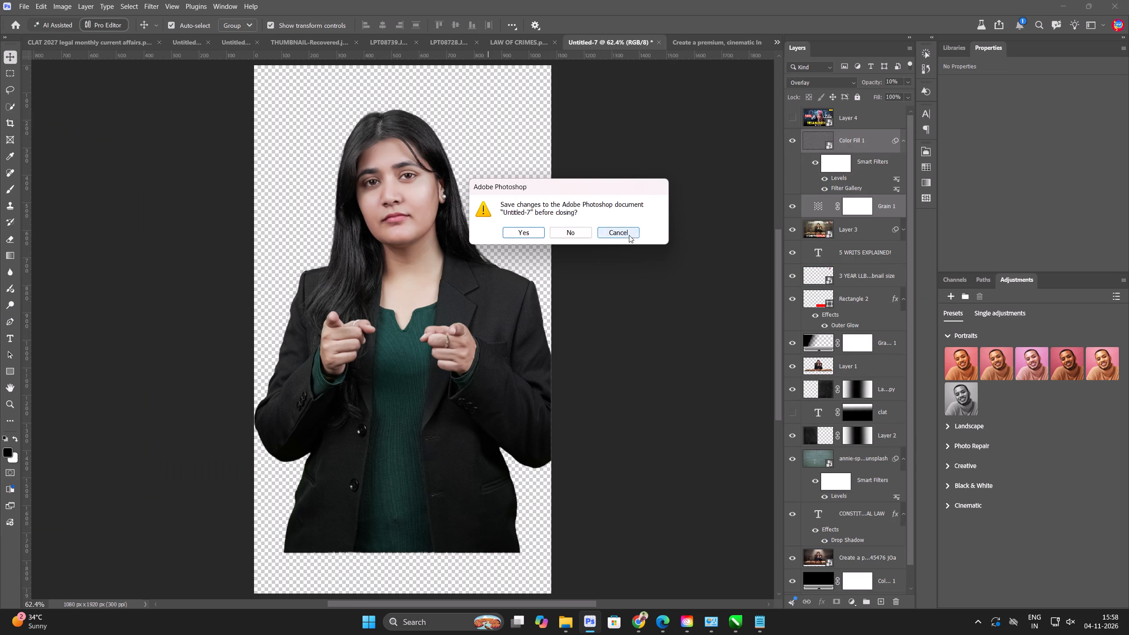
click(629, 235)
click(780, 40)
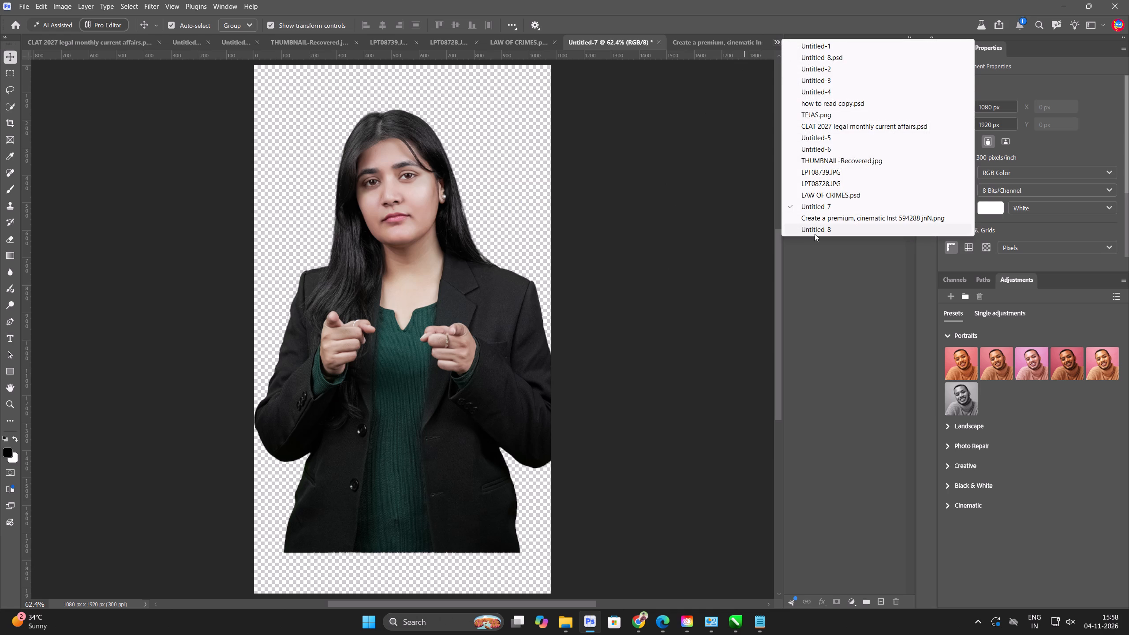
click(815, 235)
Add a Curves adjustment layer at the top of the stack and raise its midtones to input 127, output 154.
scroll(501, 234, up, 13)
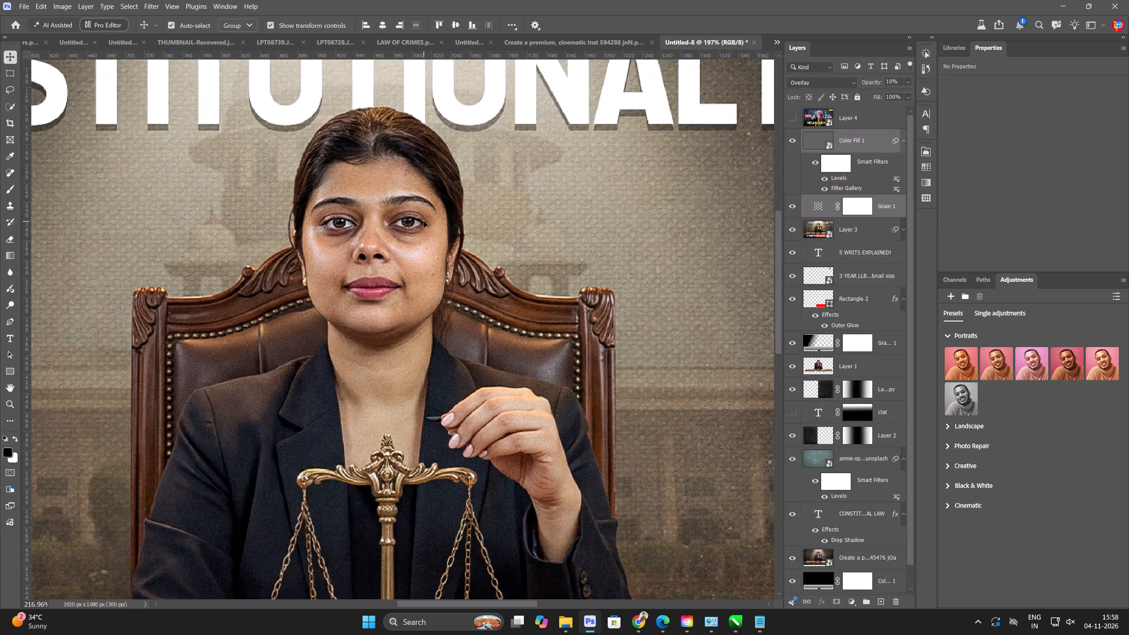
scroll(424, 221, up, 1)
scroll(424, 221, down, 19)
click(510, 137)
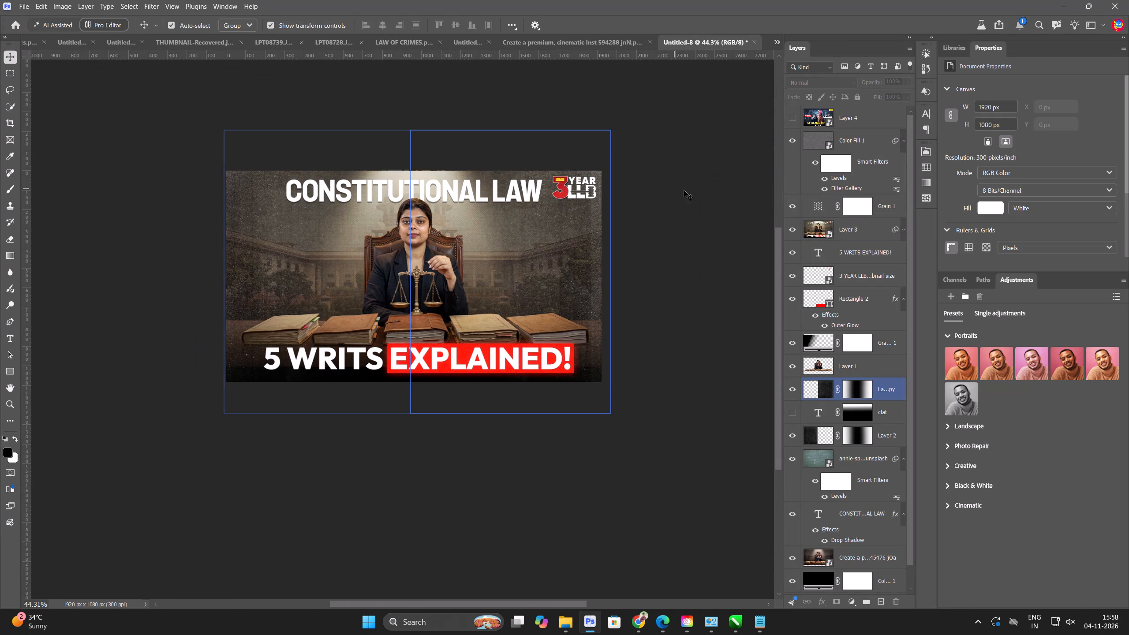
click(849, 601)
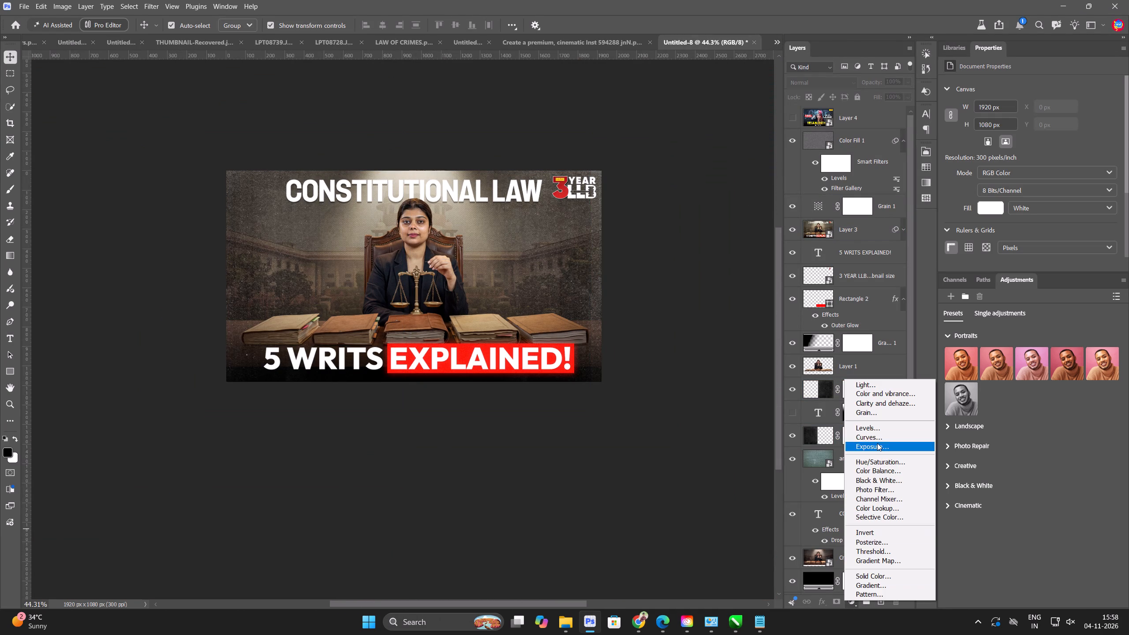
click(878, 437)
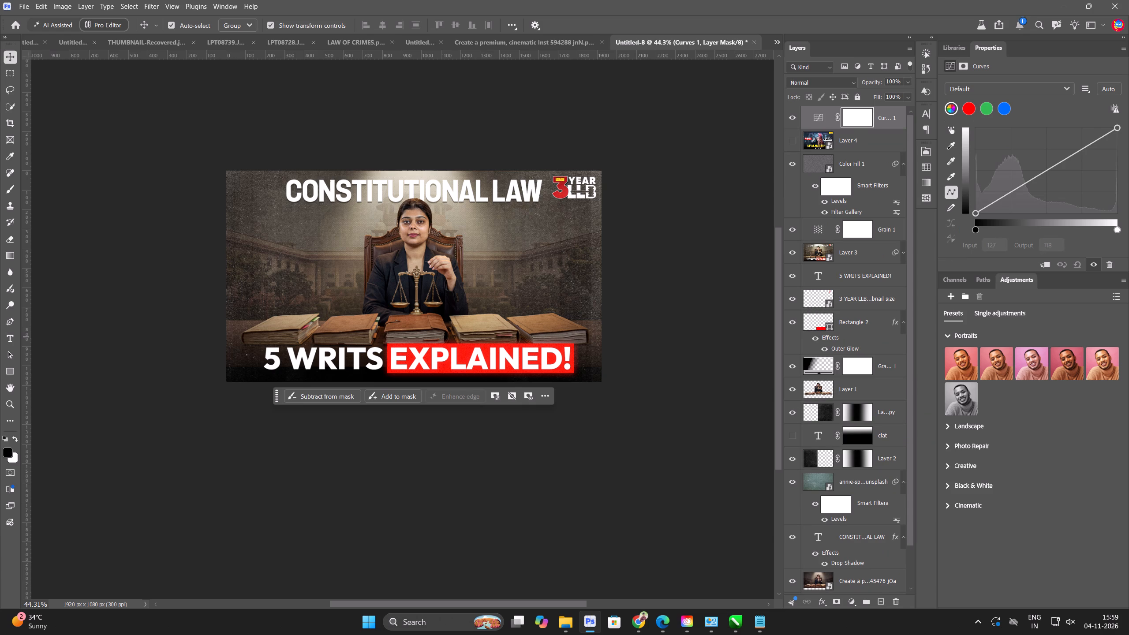
drag(1046, 174, 1047, 161)
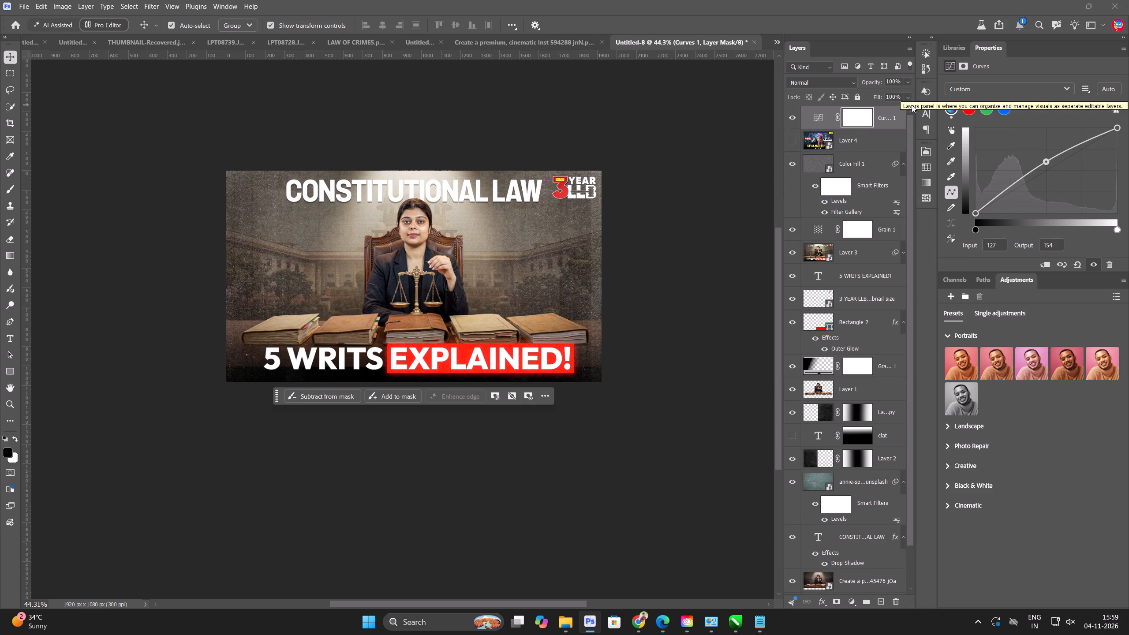
Invert the Curves mask and brush the brightening back in over the woman's face with a large soft brush.
key(ctrl+i)
key(b)
click(424, 238)
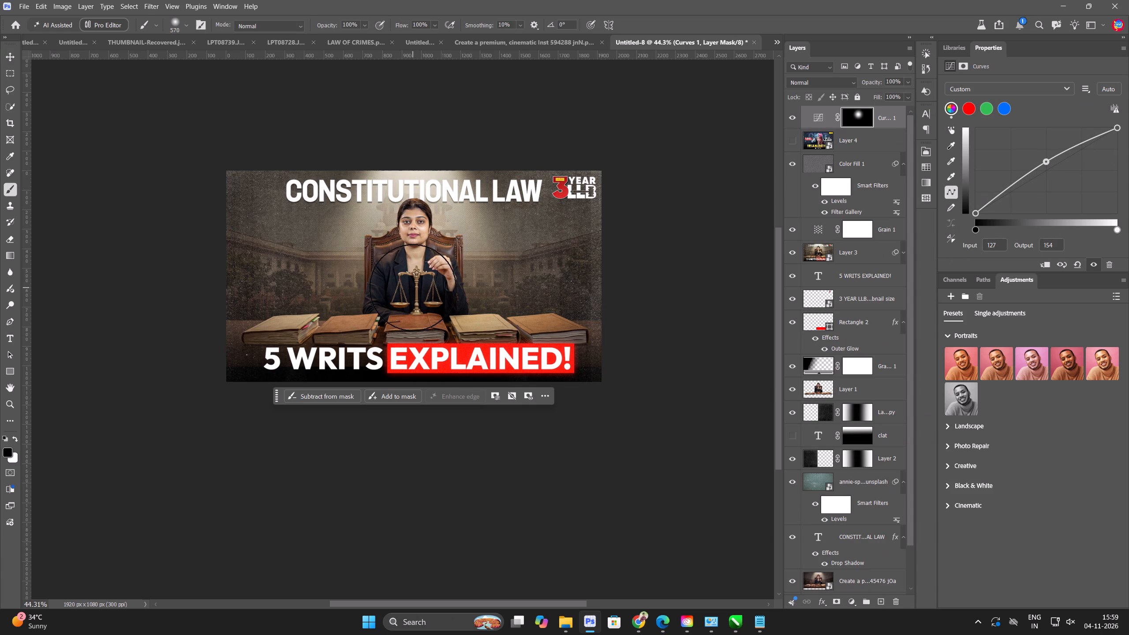
scroll(420, 221, up, 8)
click(417, 224)
scroll(412, 346, down, 6)
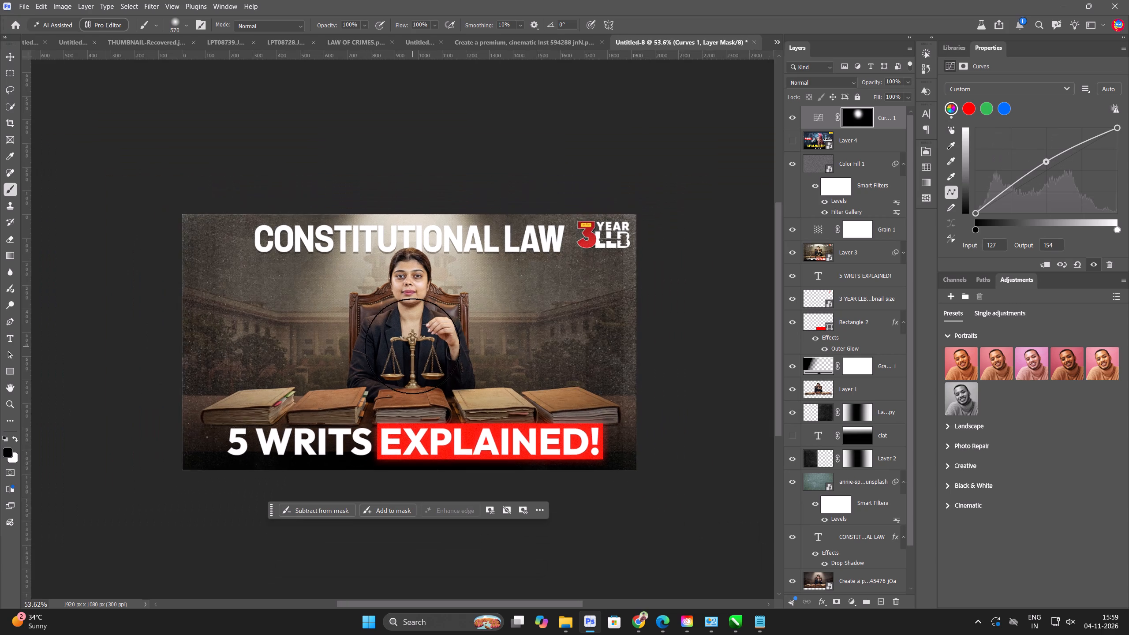
scroll(412, 346, down, 1)
scroll(444, 169, up, 7)
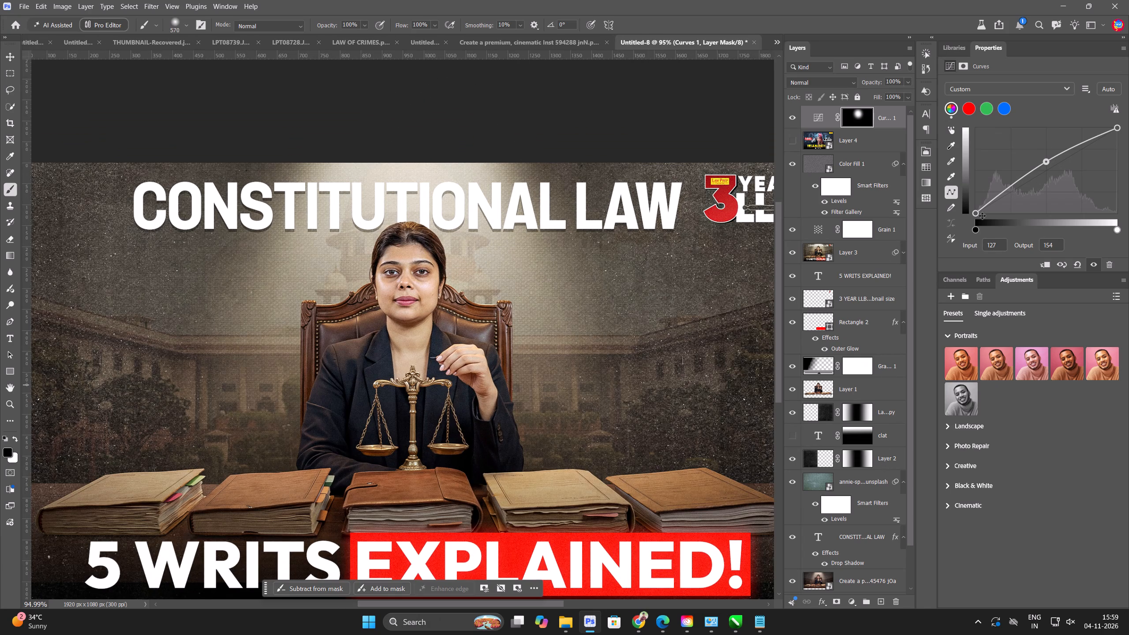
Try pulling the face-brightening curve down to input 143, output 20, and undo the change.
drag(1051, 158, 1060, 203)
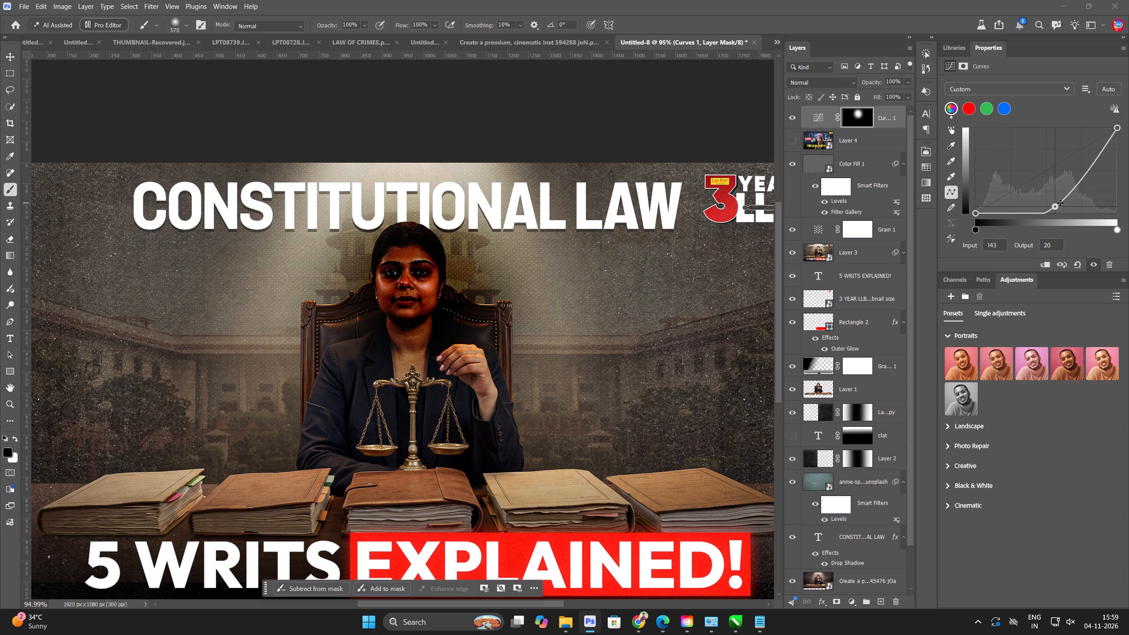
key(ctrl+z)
Duplicate the Curves layer to just above the background image and pull the copy's curve down to input 150, output 94.
alt+drag(887, 112, 887, 115)
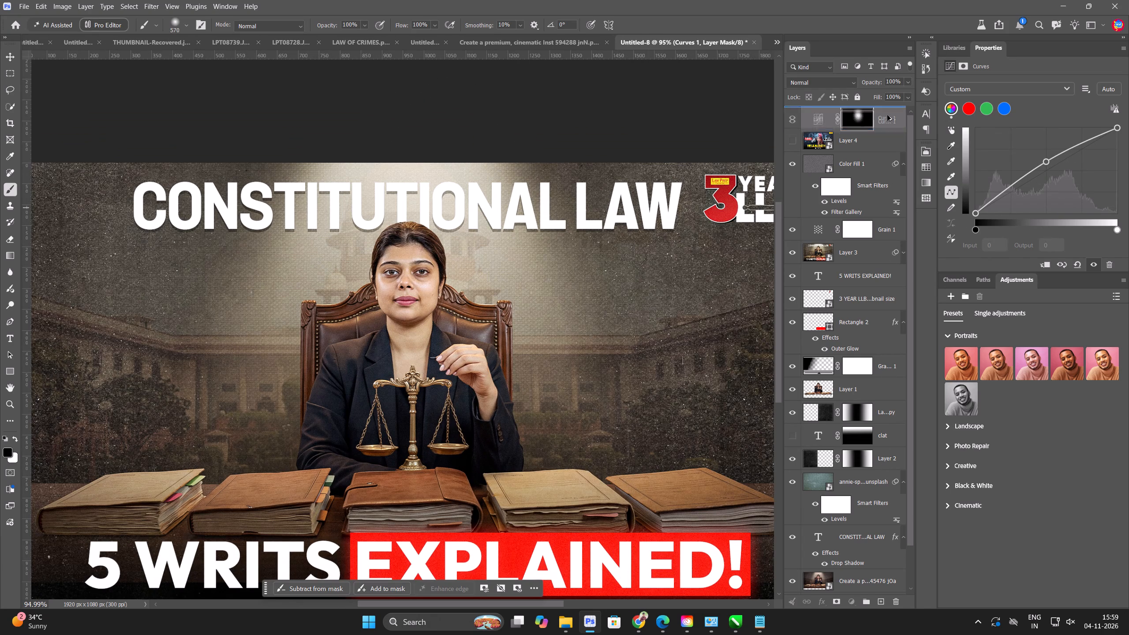
alt+drag(887, 115, 903, 551)
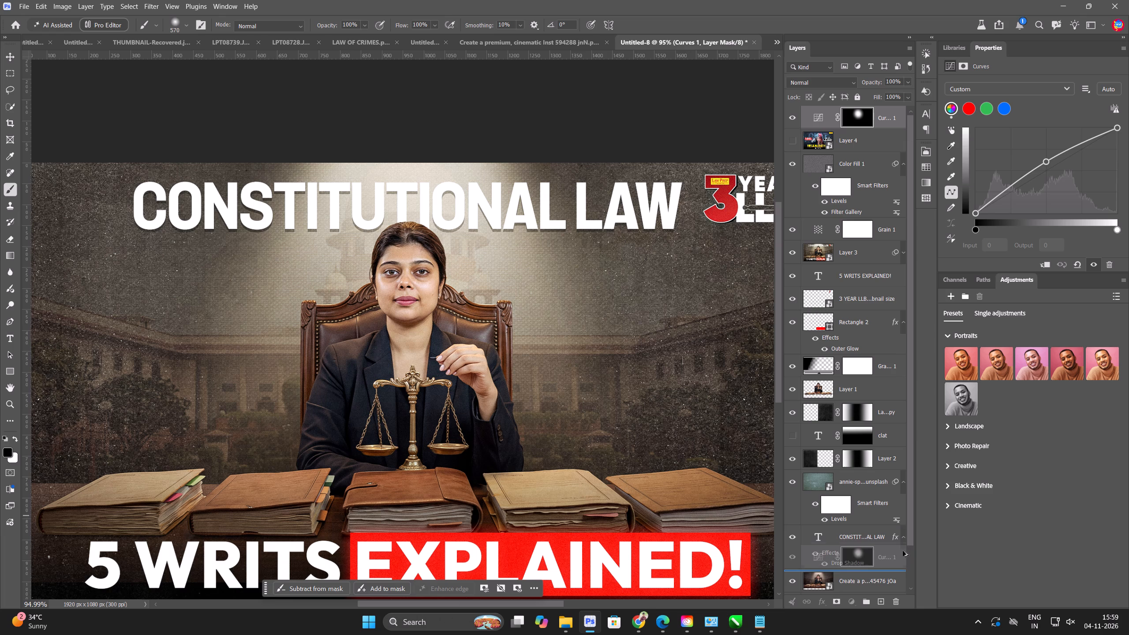
alt+drag(903, 551, 903, 558)
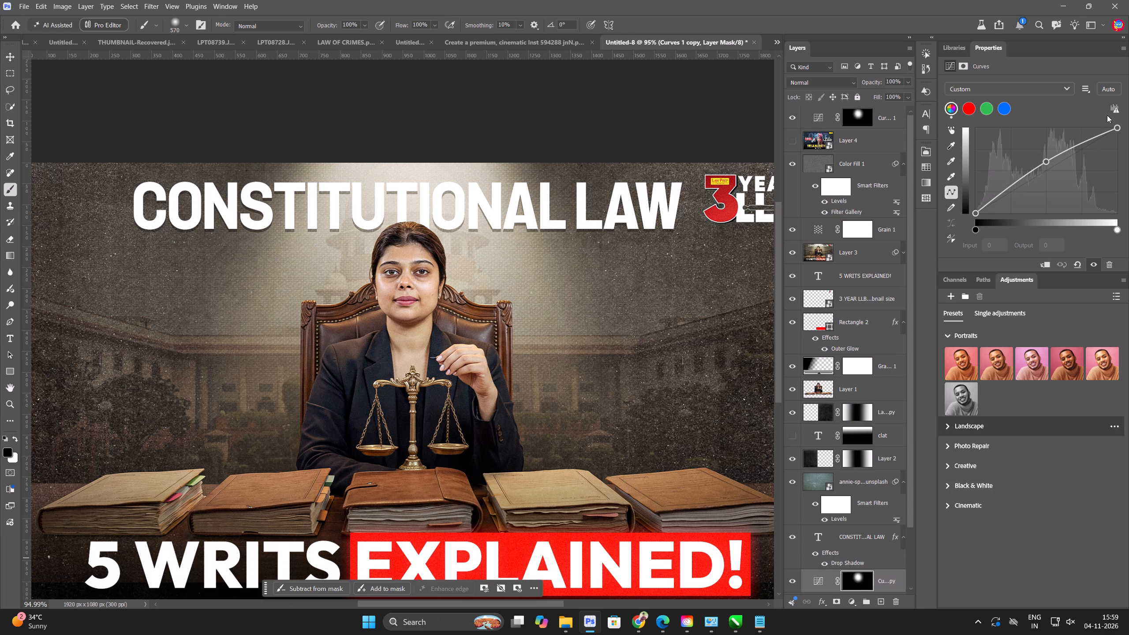
drag(1051, 162, 1071, 204)
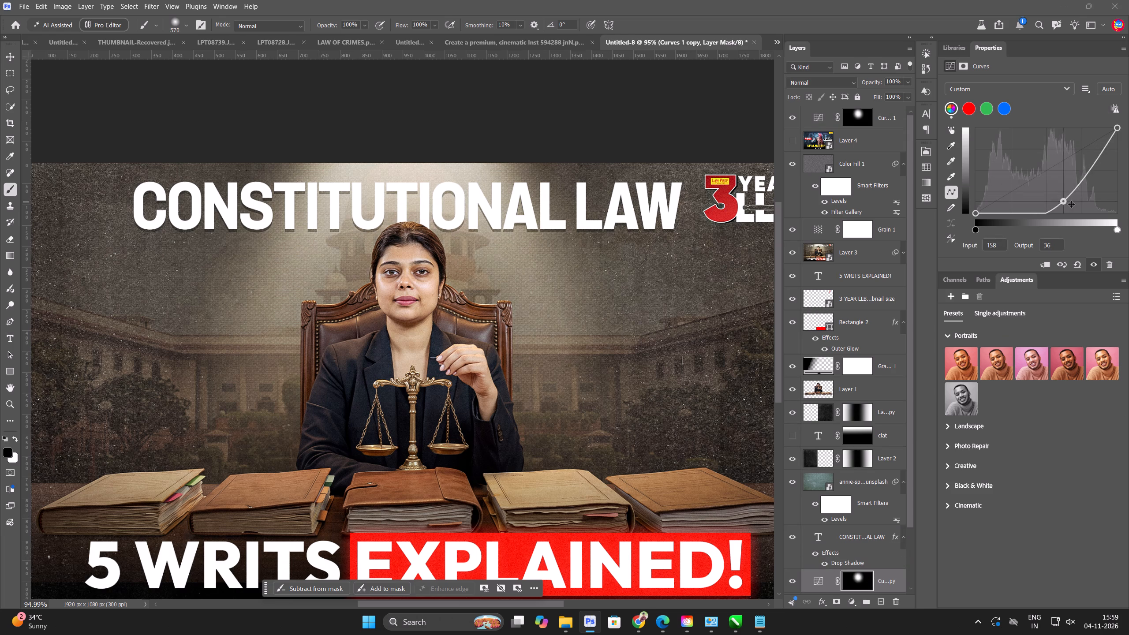
drag(1071, 204, 1062, 181)
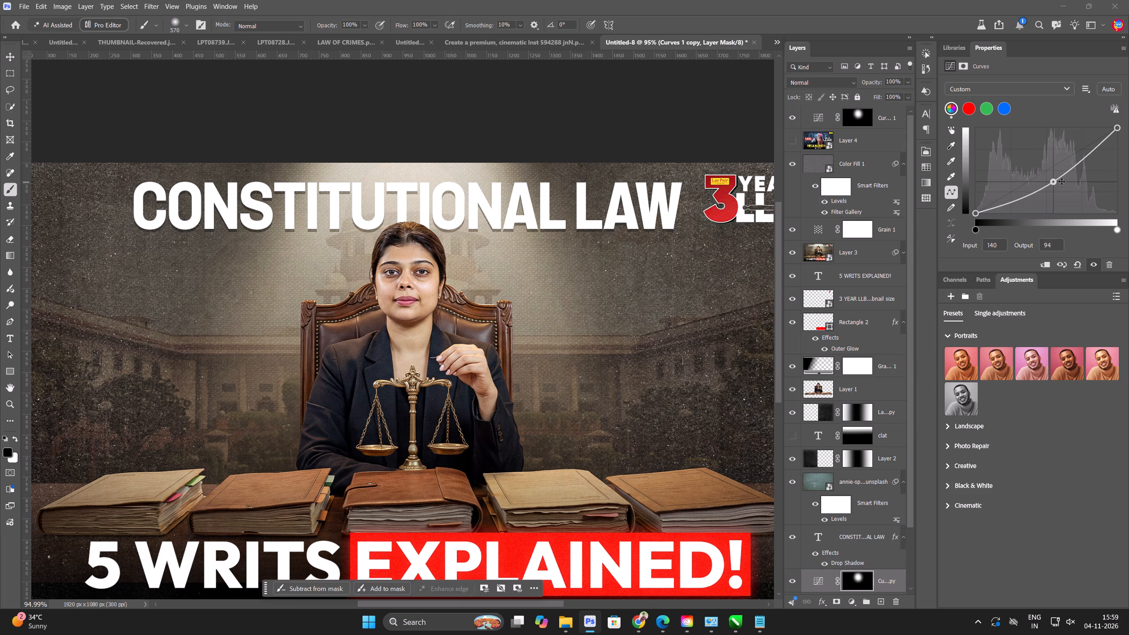
drag(1062, 181, 1064, 182)
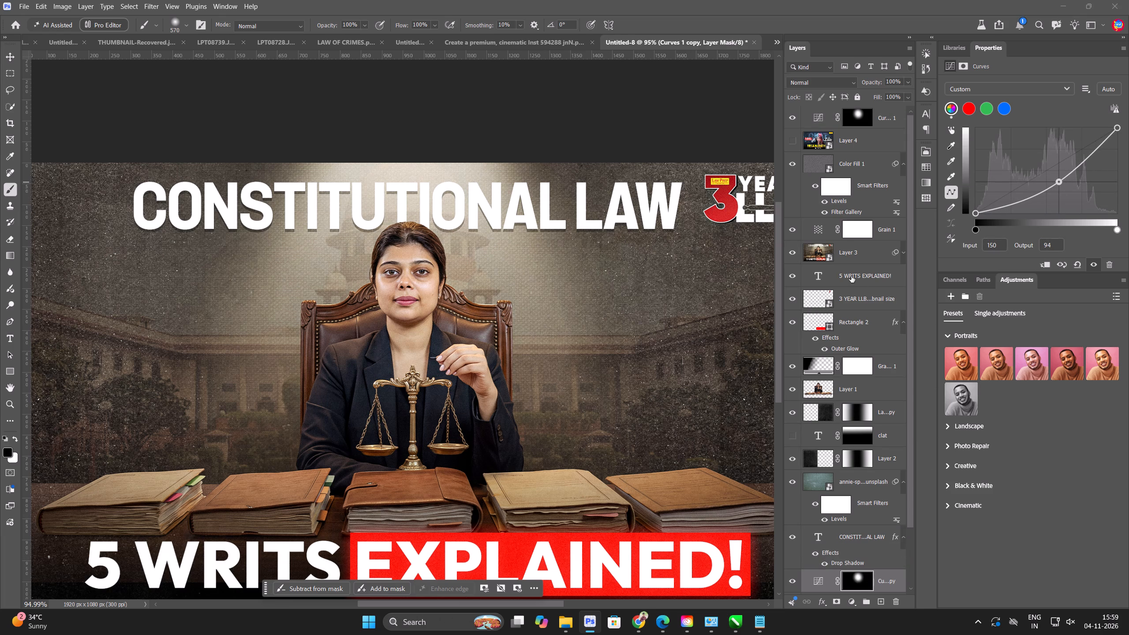
Paint on the copied Curves layer's mask to darken the background behind the woman's head and the CONSTITUTIONAL LAW heading.
key(b)
drag(422, 196, 430, 191)
drag(471, 190, 460, 188)
drag(392, 196, 412, 213)
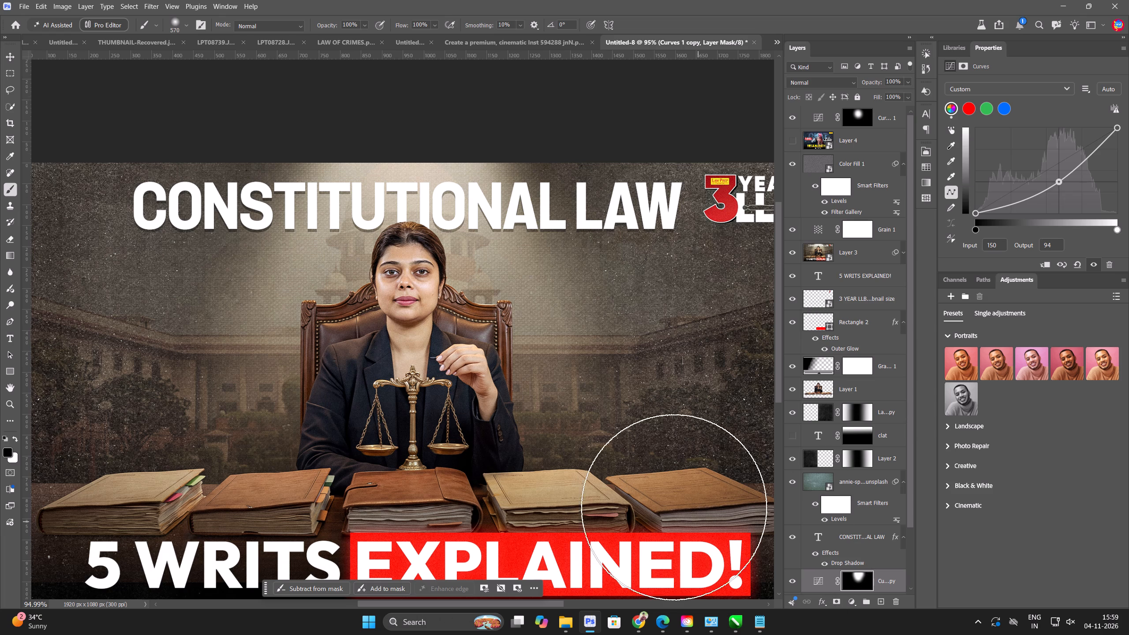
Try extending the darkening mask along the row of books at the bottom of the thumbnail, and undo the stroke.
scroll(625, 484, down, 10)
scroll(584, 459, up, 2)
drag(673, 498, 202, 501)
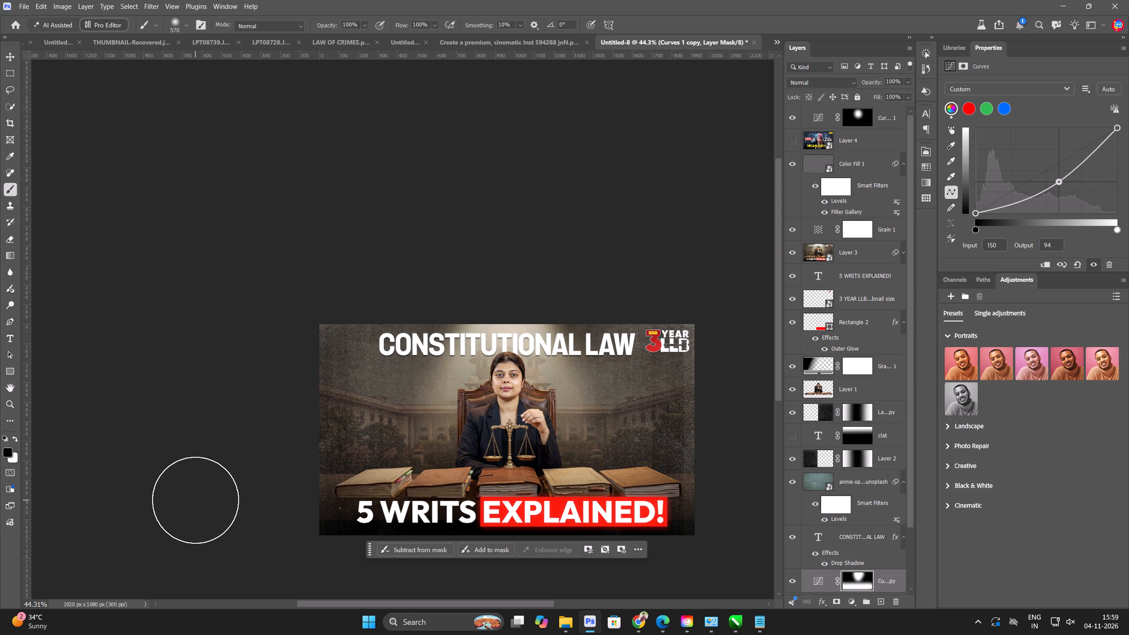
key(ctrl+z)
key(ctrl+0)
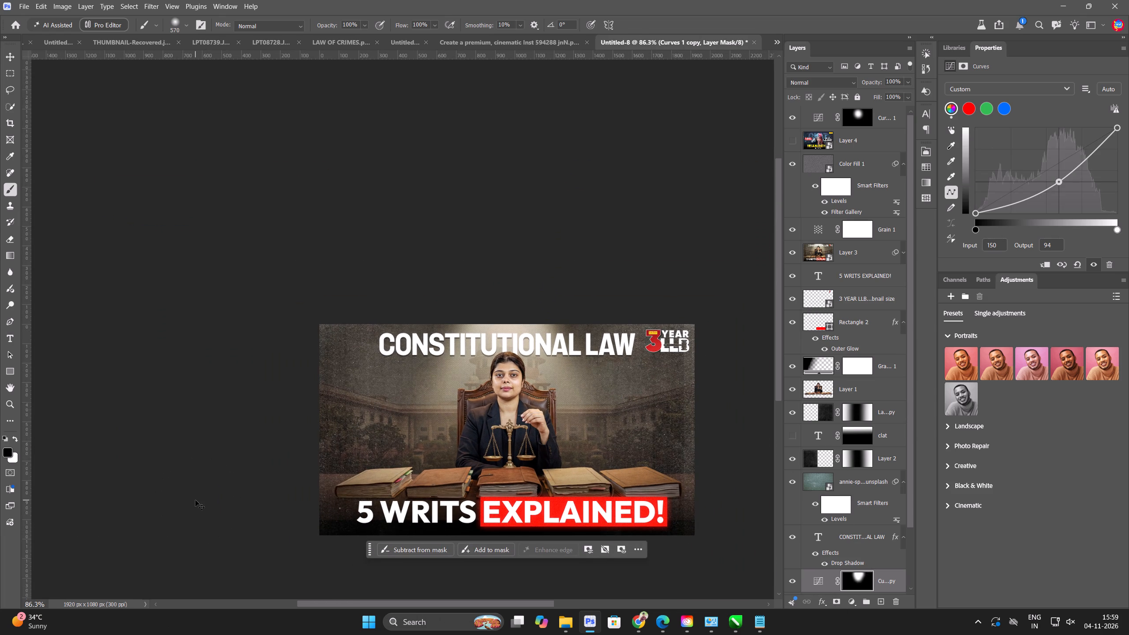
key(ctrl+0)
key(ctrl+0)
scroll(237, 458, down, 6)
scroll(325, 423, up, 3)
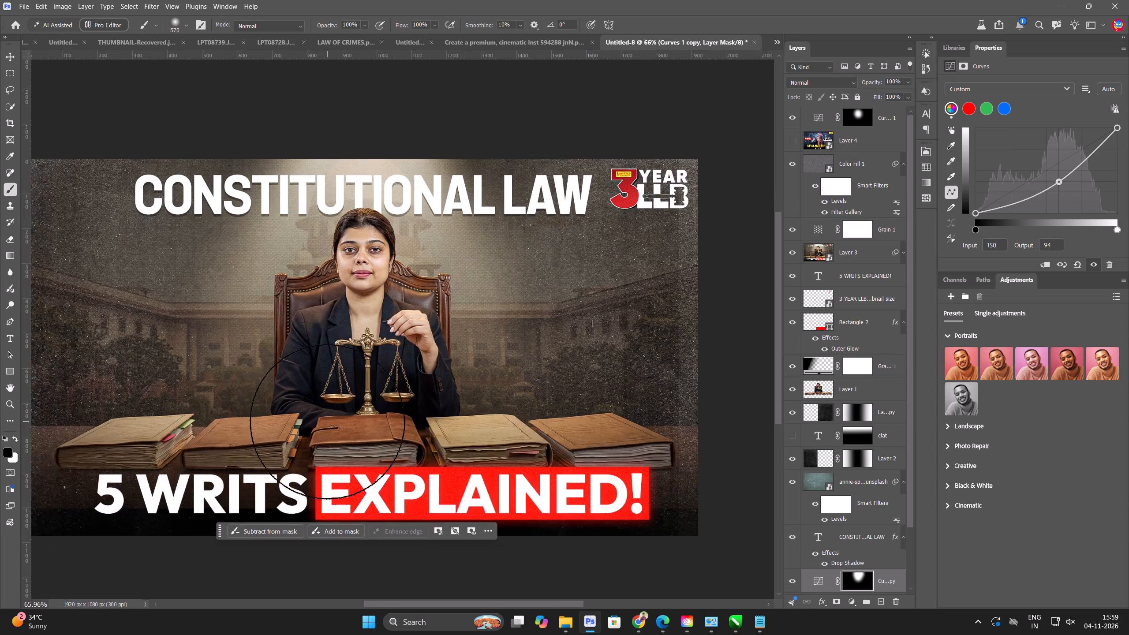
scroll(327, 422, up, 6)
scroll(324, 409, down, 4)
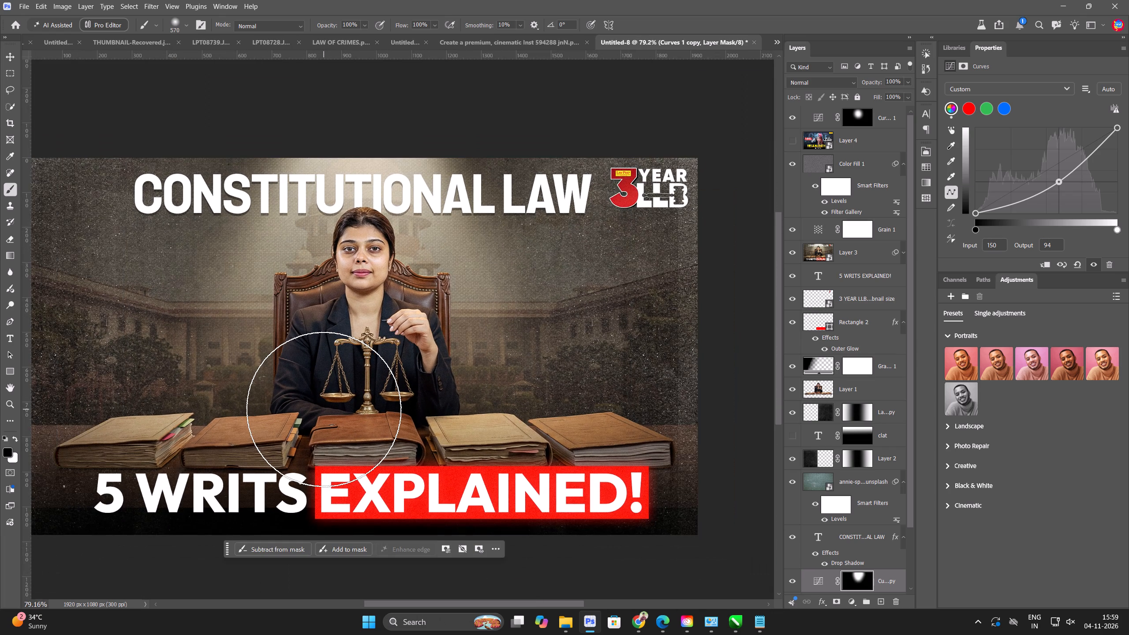
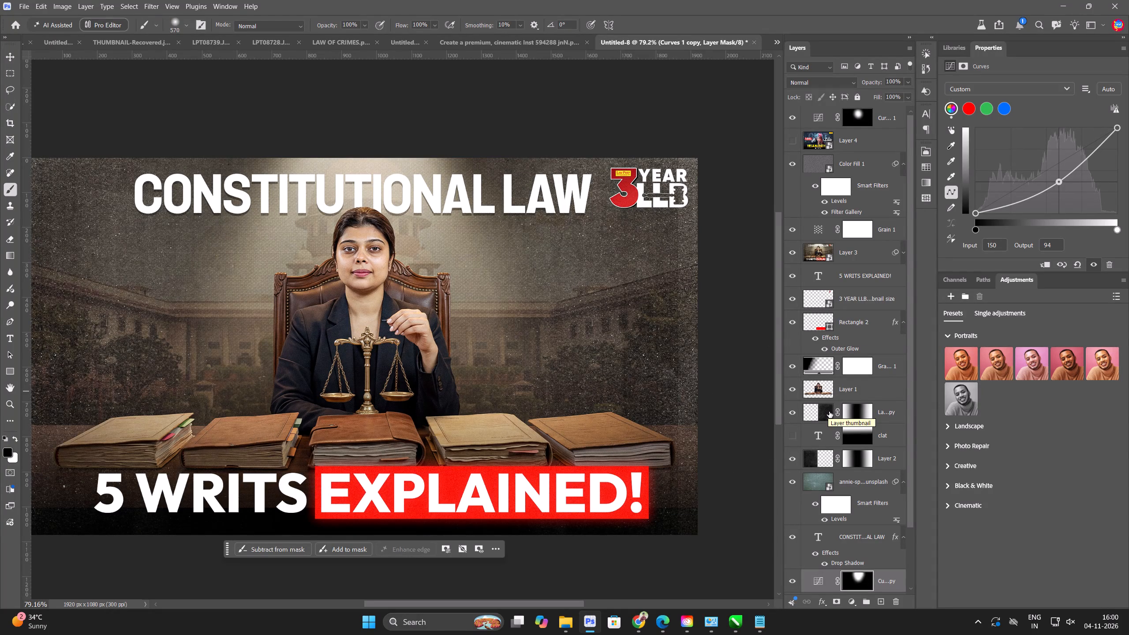
Lower the opacity of the Layer 2 side texture and reduce the matching Layer 3 copy texture to 60%.
click(863, 477)
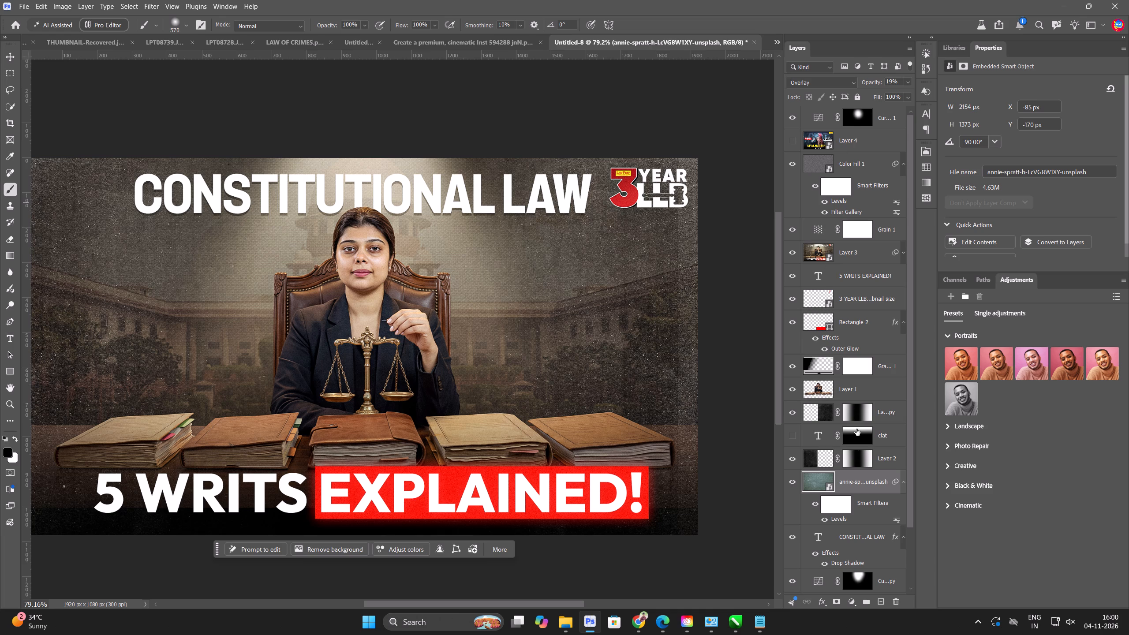
click(892, 454)
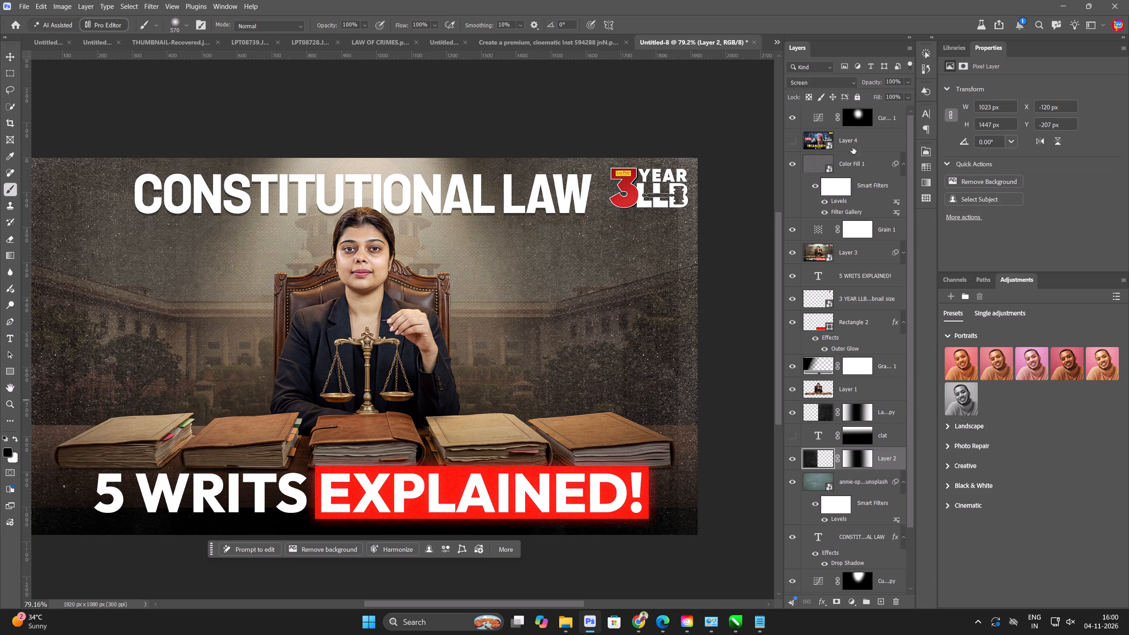
drag(873, 81, 852, 81)
click(880, 412)
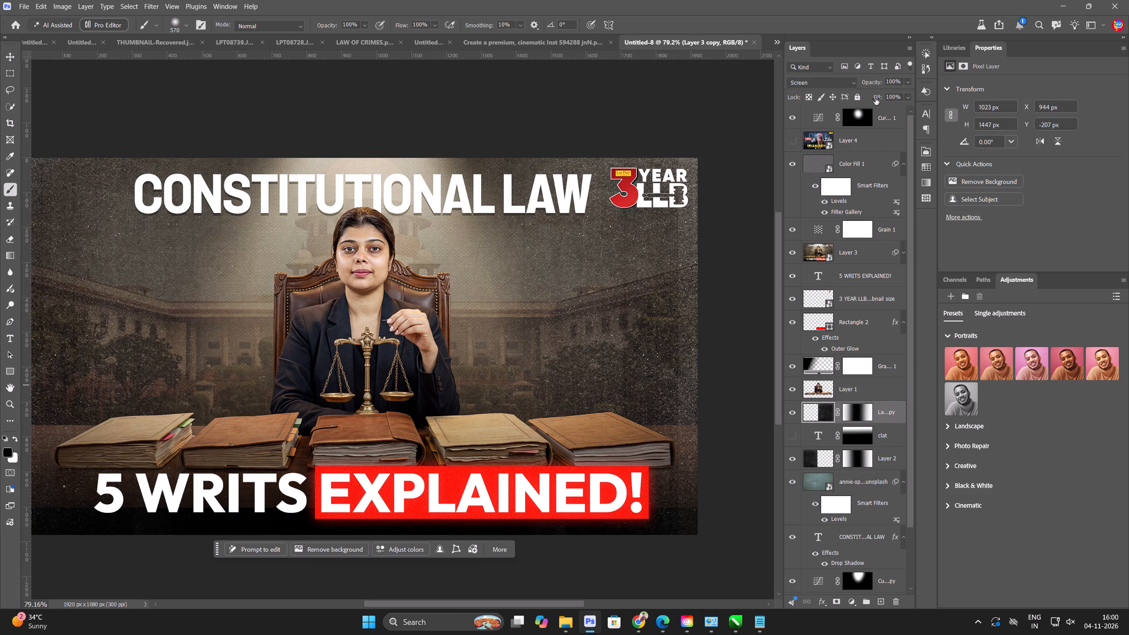
drag(875, 80, 852, 77)
Hide the graded, merged thumbnail layer, Layer 3.
scroll(805, 150, up, 4)
click(793, 255)
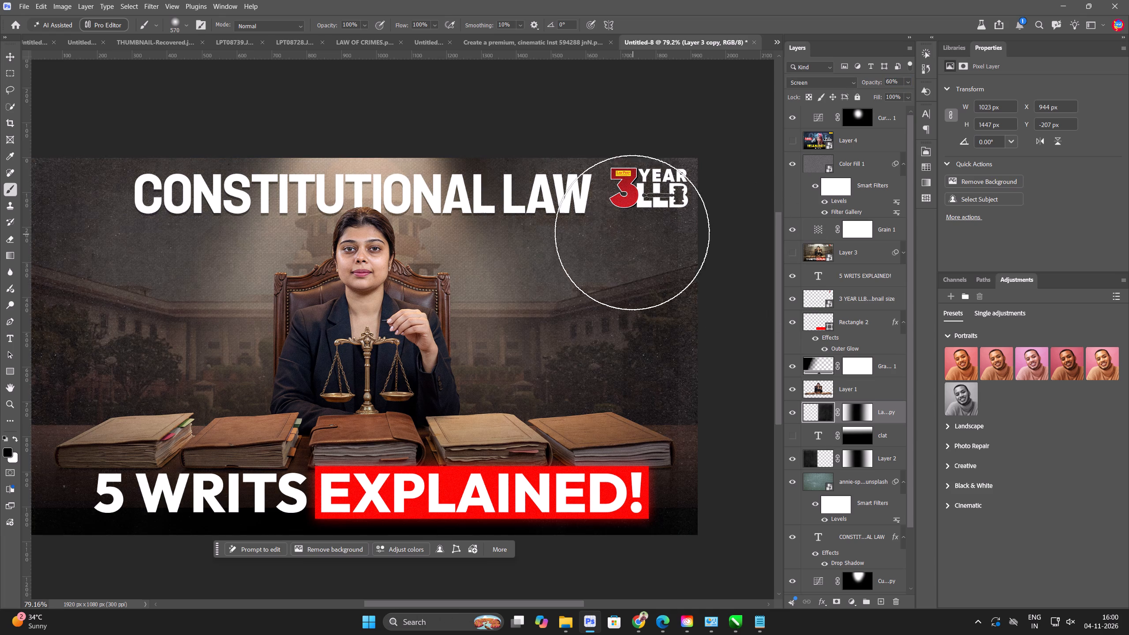
Paint on the copied Curves layer's mask to extend the darkening from behind the head along the thumbnail's top edge.
scroll(637, 216, down, 5)
scroll(514, 264, up, 4)
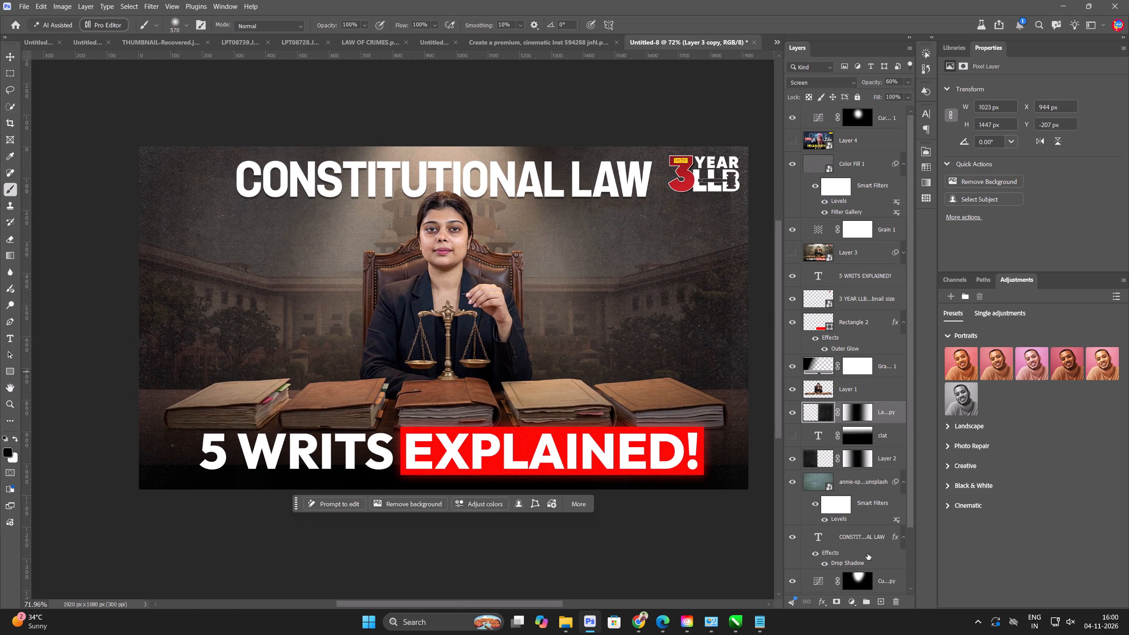
click(860, 579)
drag(436, 189, 234, 132)
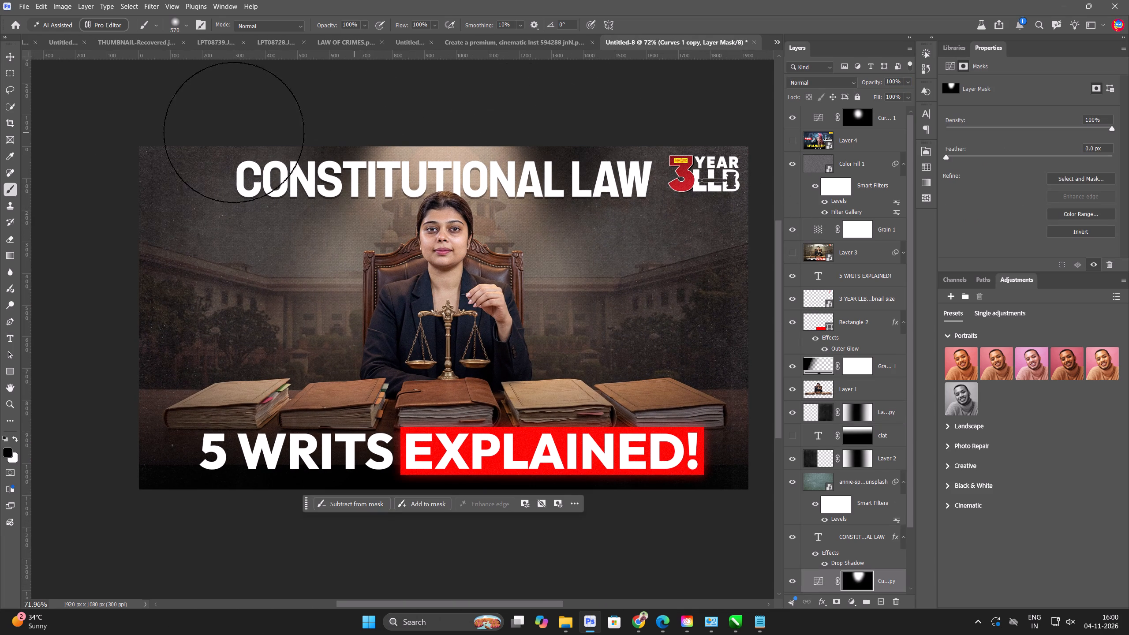
drag(234, 132, 0, 107)
Stamp all visible layers into a new merged layer at the top of the stack and convert it to a smart object.
scroll(474, 131, down, 2)
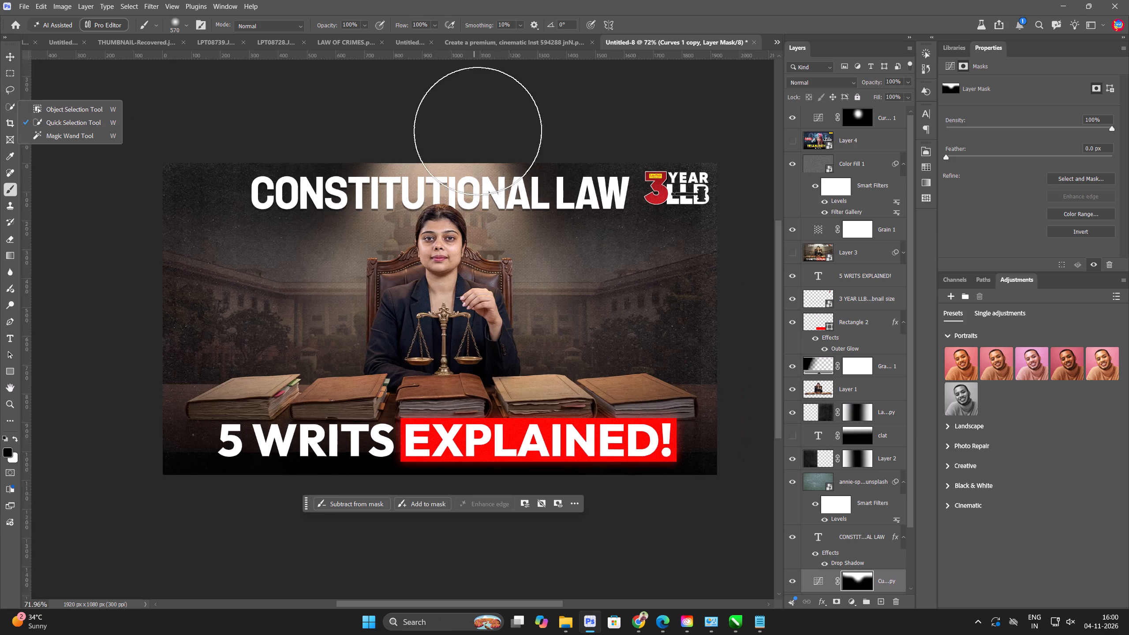
scroll(478, 131, down, 3)
scroll(517, 234, down, 4)
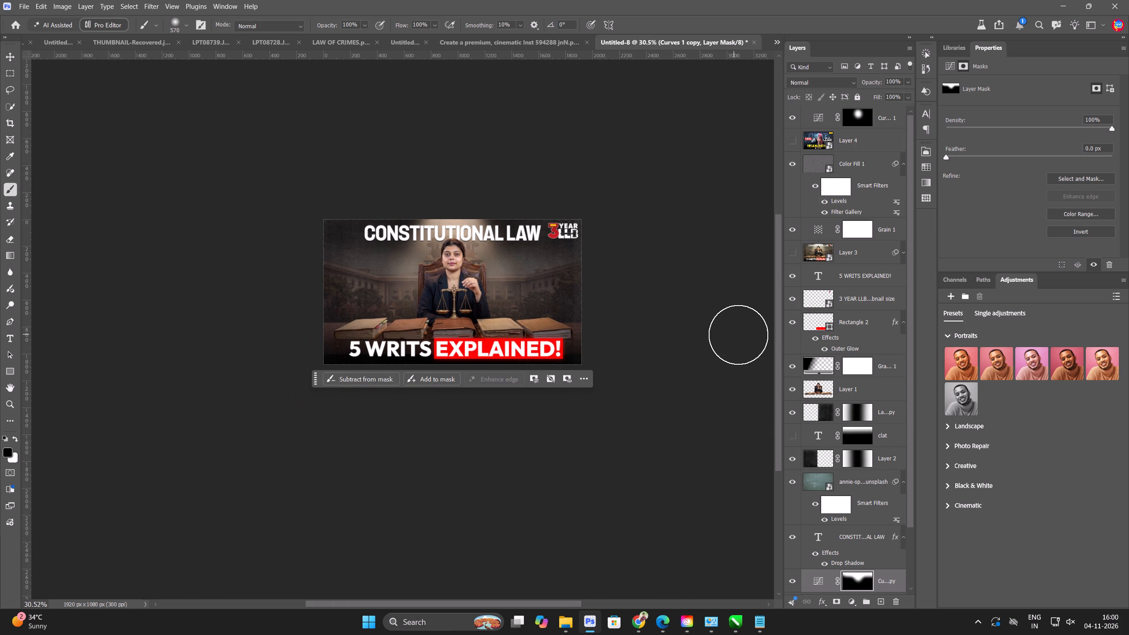
key(ctrl+alt+a)
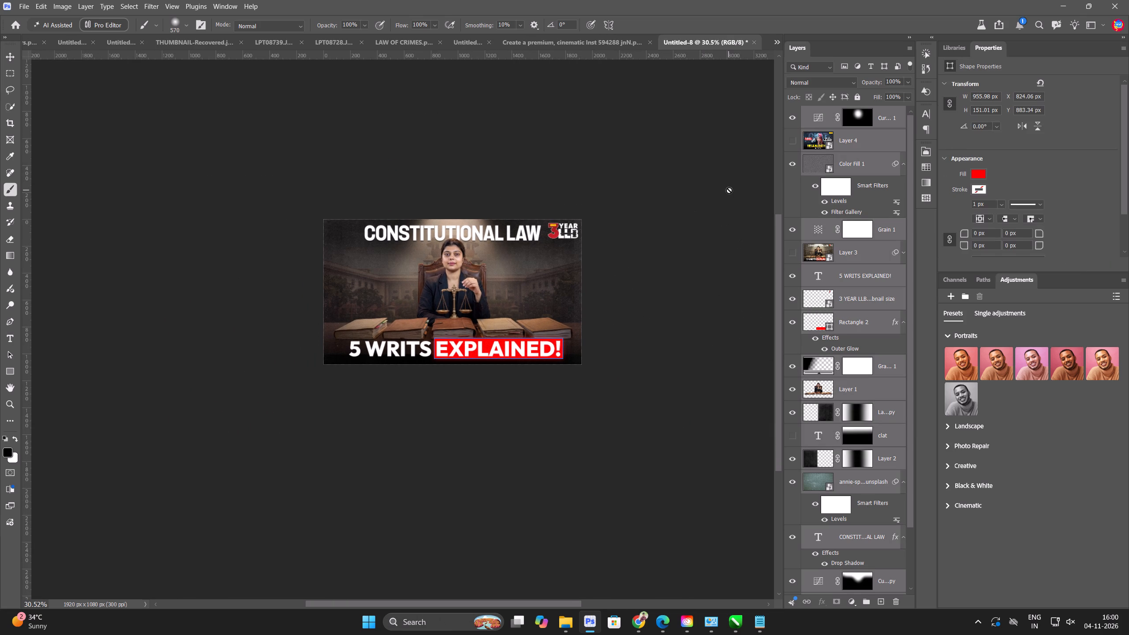
key(ctrl+alt+shift+e)
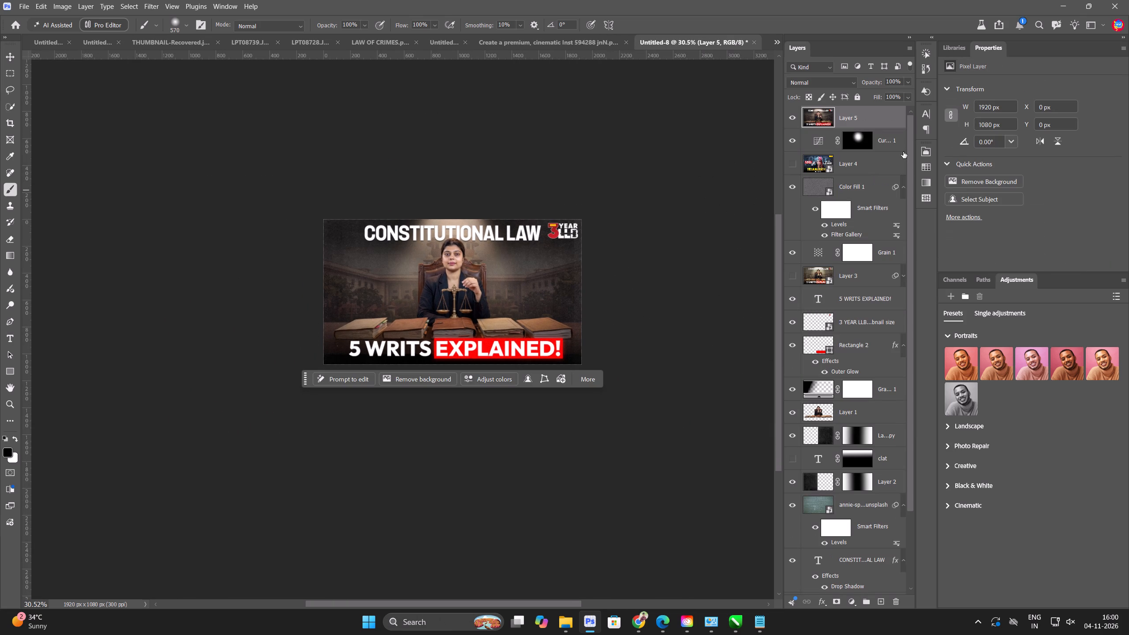
key(ctrl+alt+q)
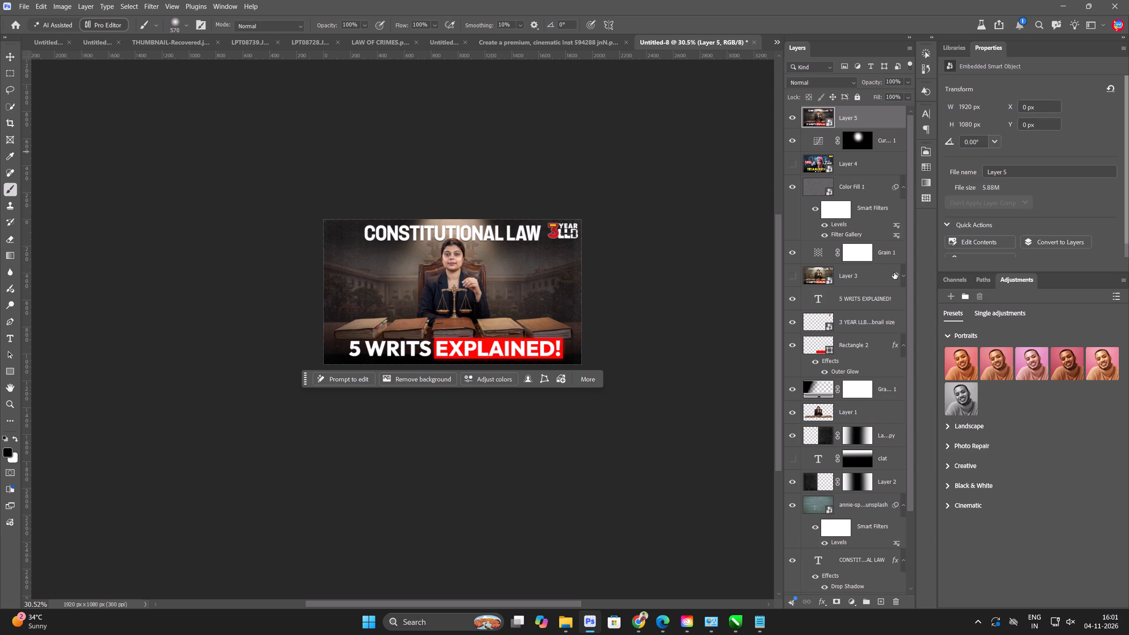
Move the smart filter from hidden Layer 3 onto the new merged Layer 5.
drag(894, 273, 871, 120)
Set the merged Layer 5's opacity to 50%.
scroll(482, 257, down, 1)
scroll(482, 256, up, 2)
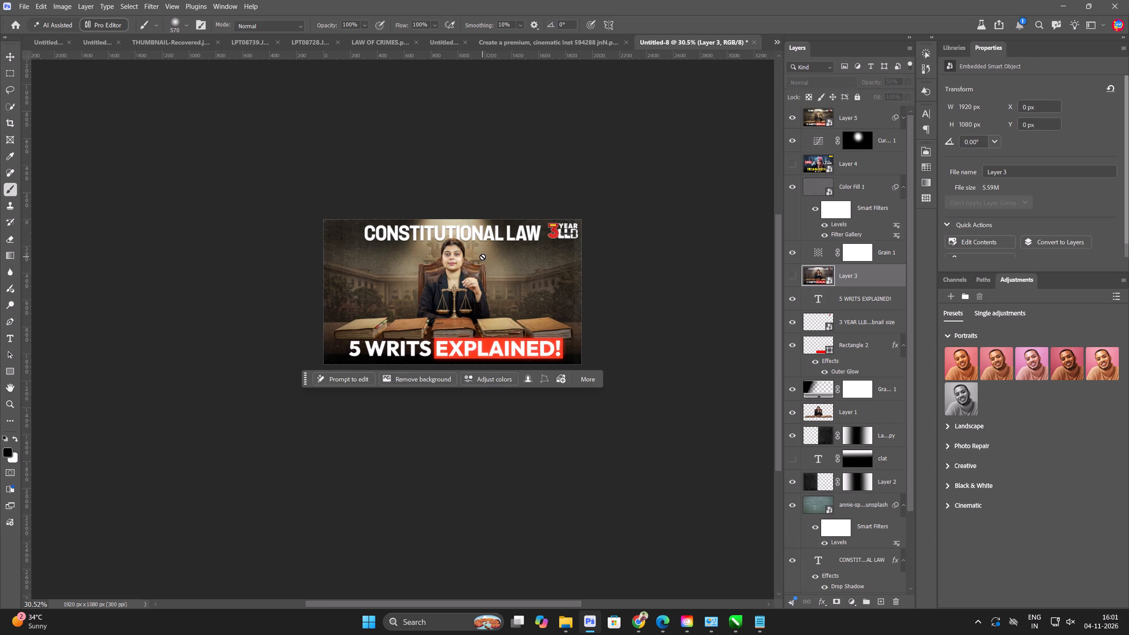
scroll(482, 257, up, 3)
click(870, 113)
key(5)
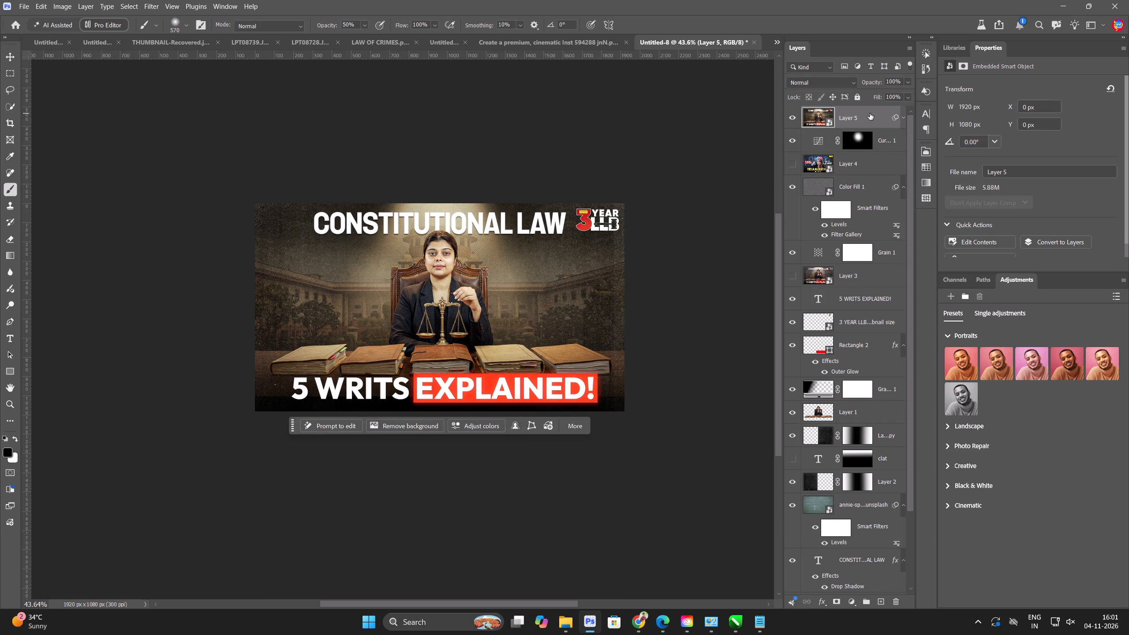
text(555)
click(867, 81)
text(50)
key(Return)
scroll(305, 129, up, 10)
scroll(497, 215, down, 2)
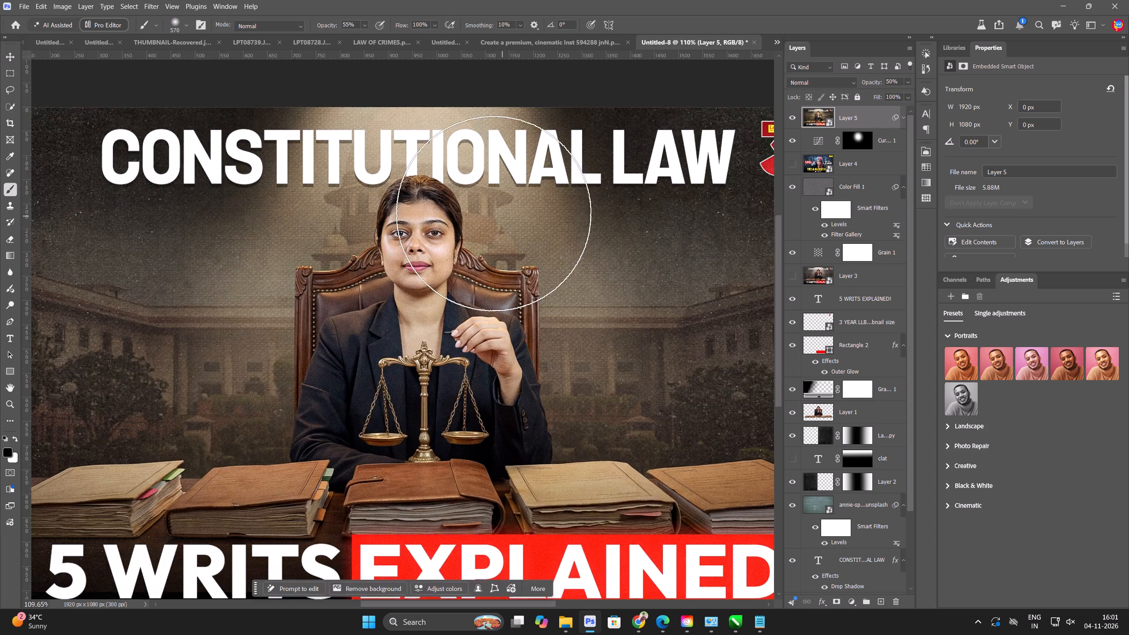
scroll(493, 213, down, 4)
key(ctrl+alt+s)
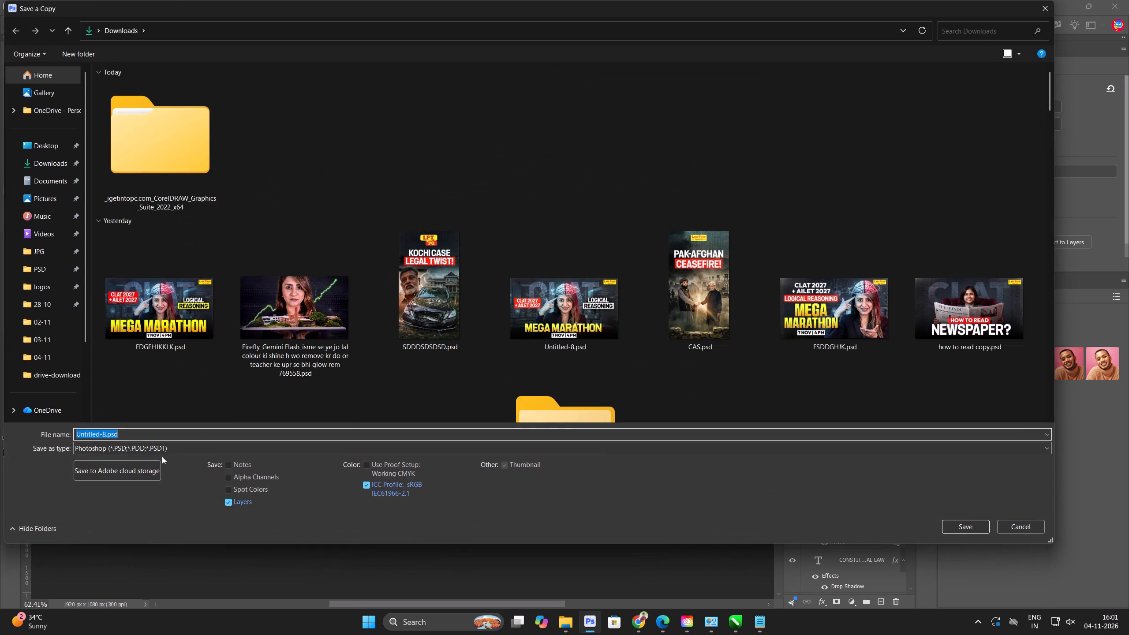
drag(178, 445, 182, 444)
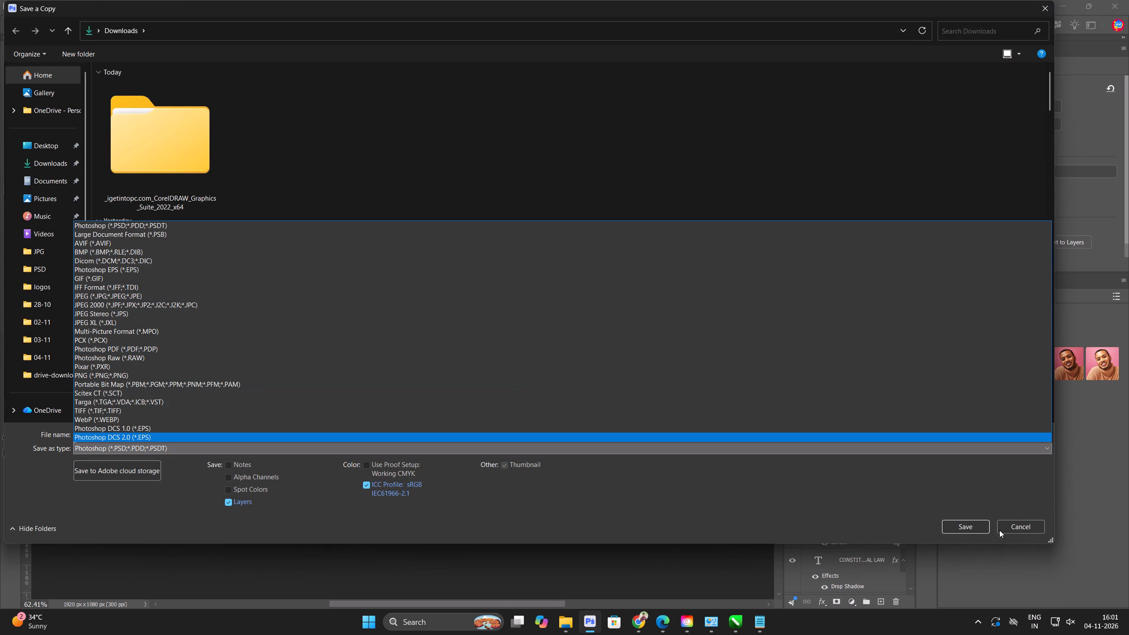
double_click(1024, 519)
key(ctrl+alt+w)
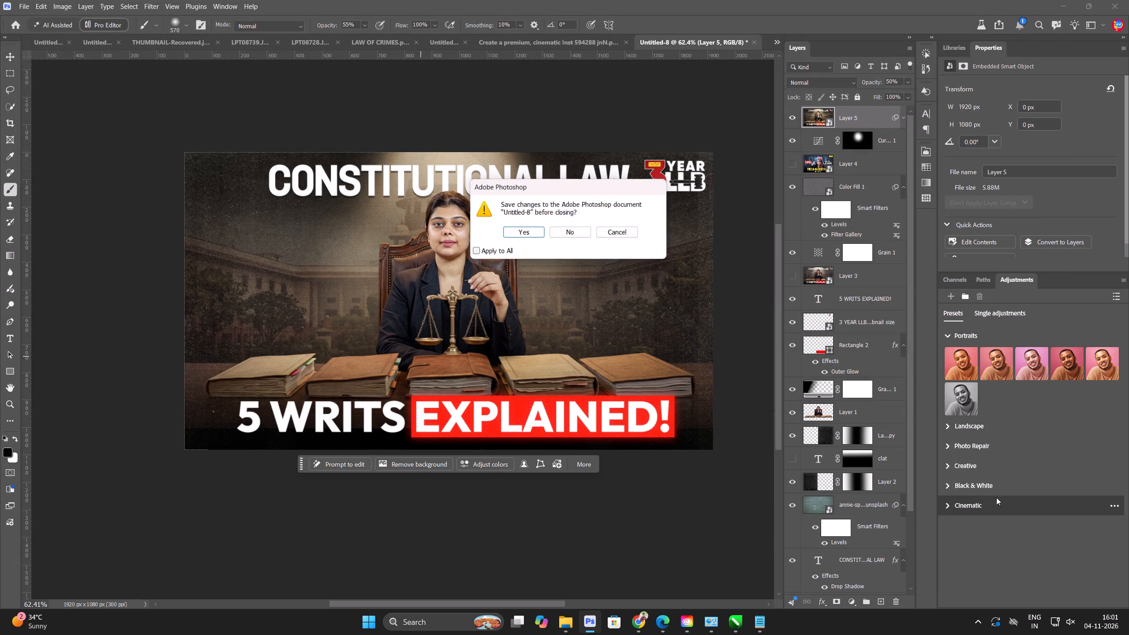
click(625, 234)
Export the thumbnail as a PNG at 200% scale, 3840 x 2160 px, into the 04-11 folder as Untitled-8.png.
key(ctrl+alt+shift+w)
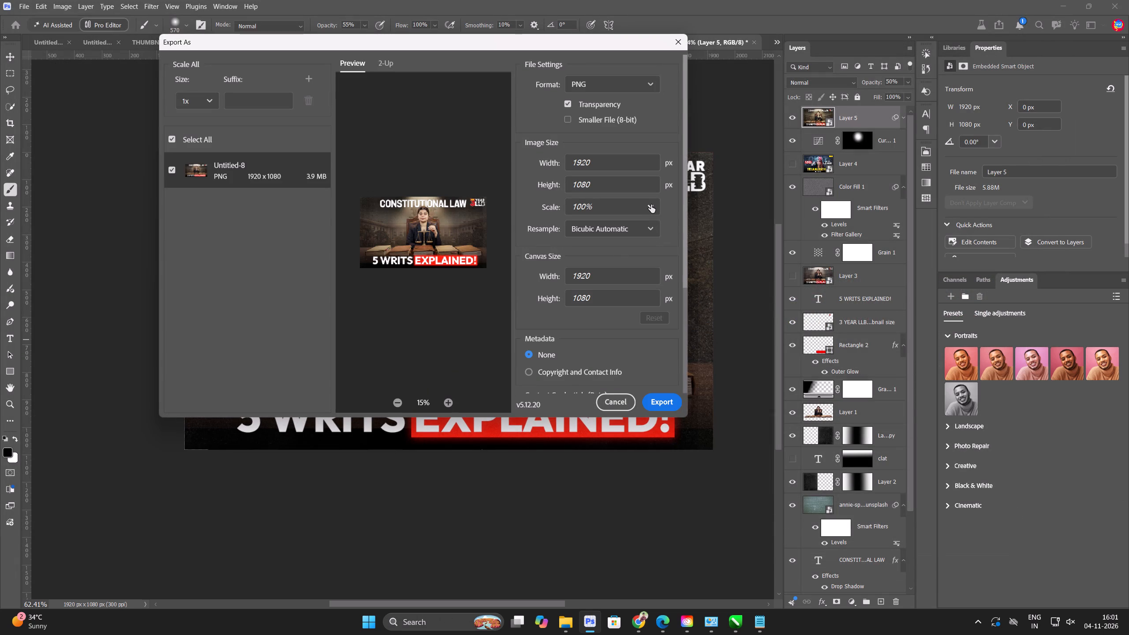
click(651, 205)
click(609, 366)
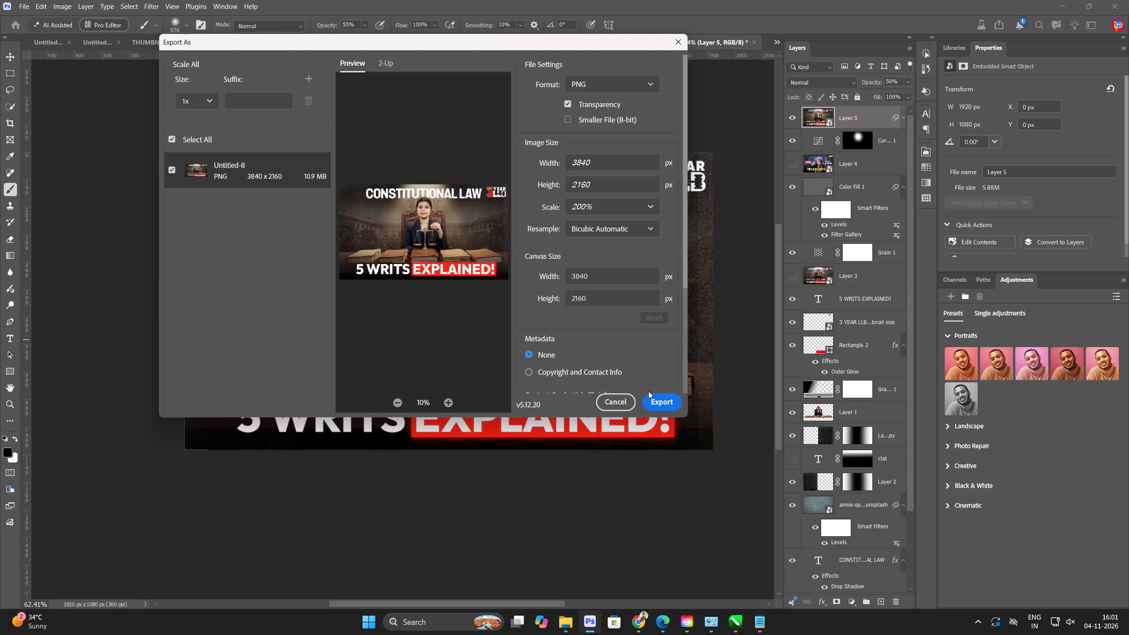
click(654, 397)
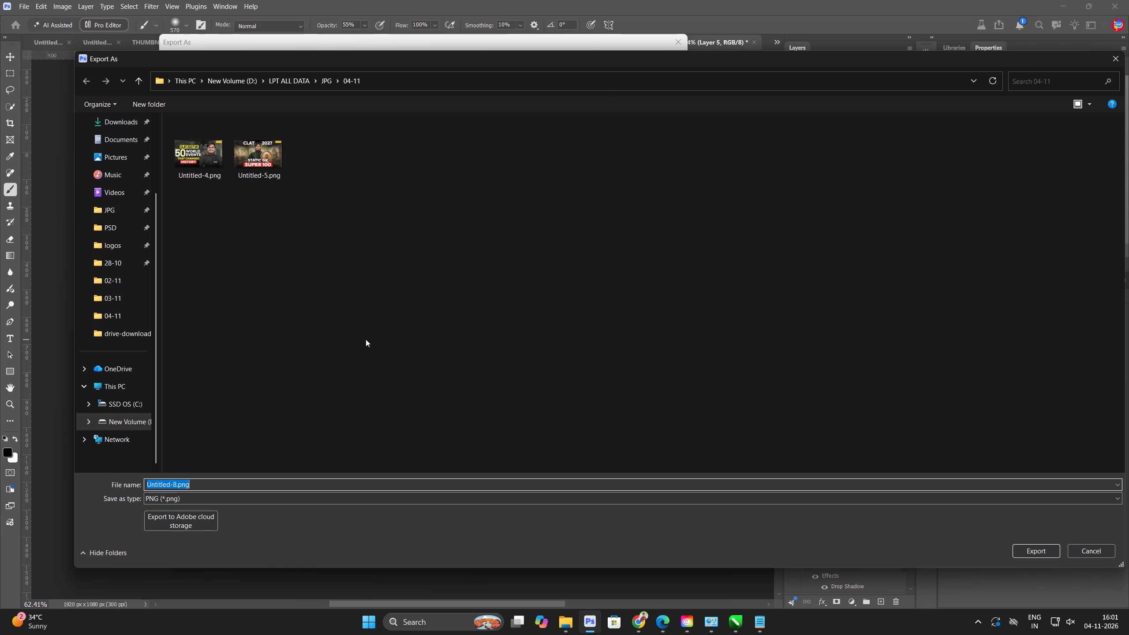
key(Return)
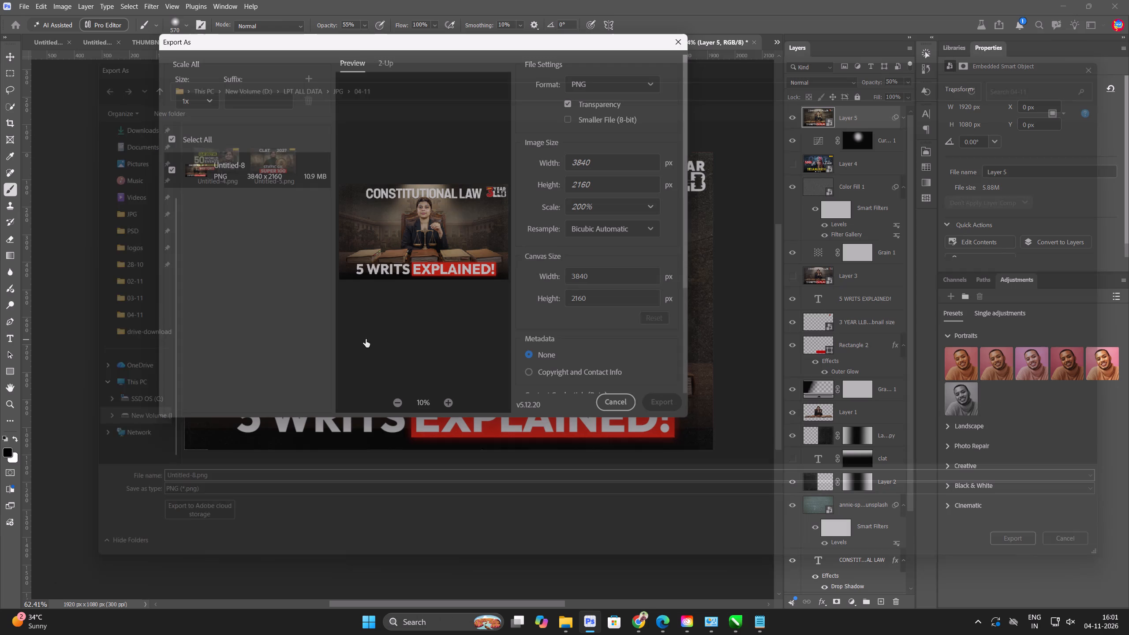